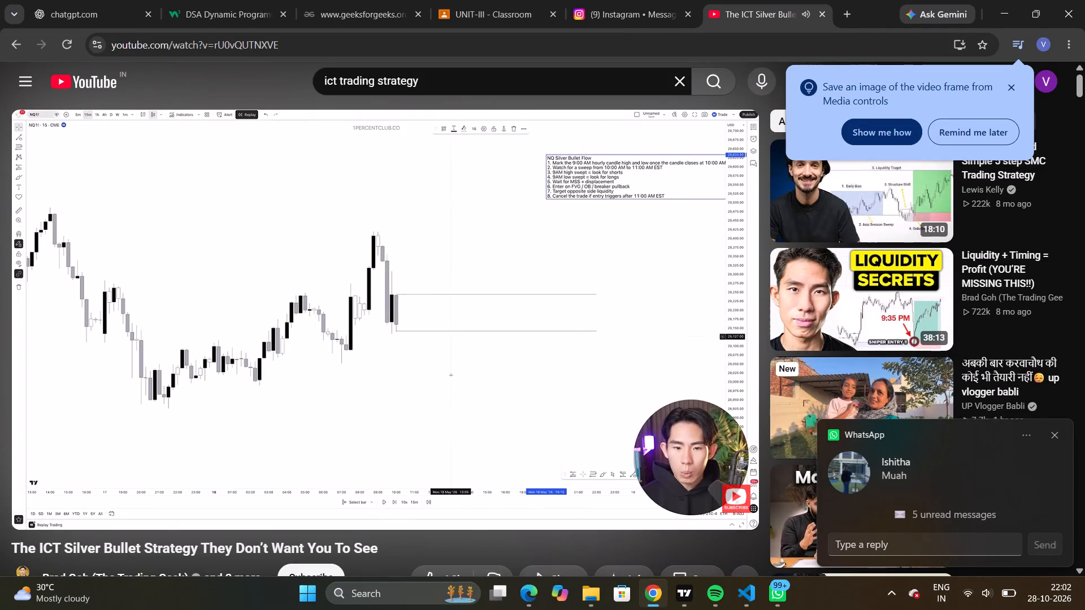
Pause the ICT Silver Bullet strategy video and switch to the TradingView app with the XAUUSD chart.
{"action": "left_click", "coordinate": [446, 303]}
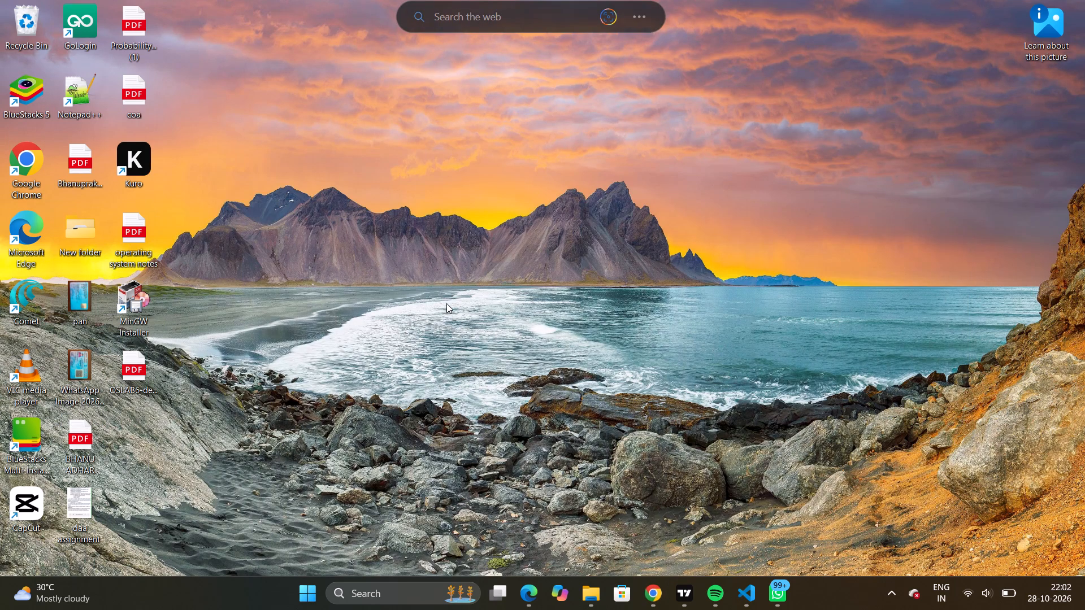
{"action": "left_click", "coordinate": [676, 595]}
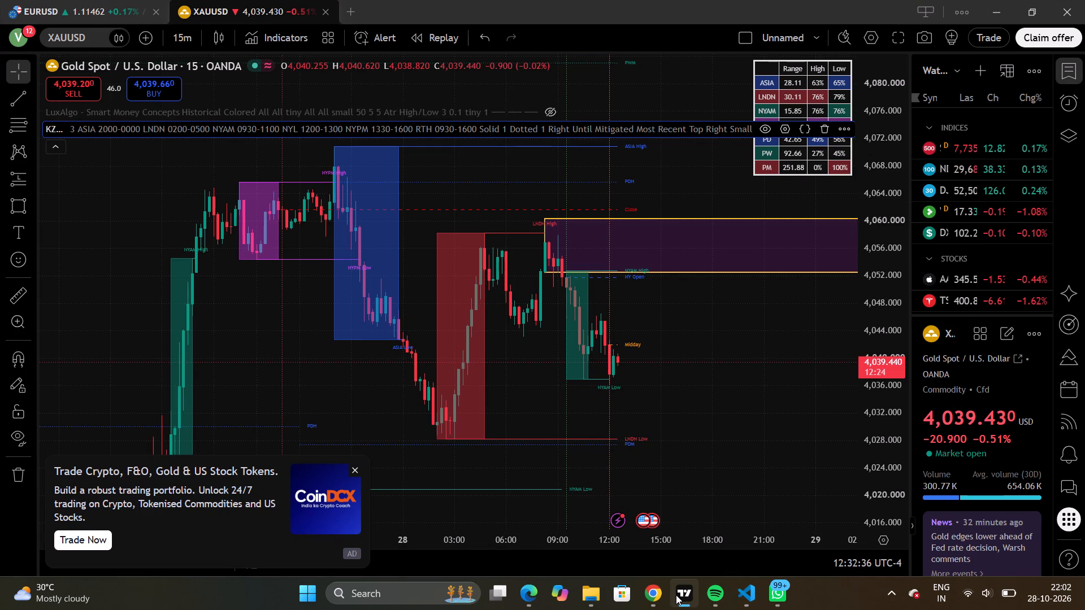
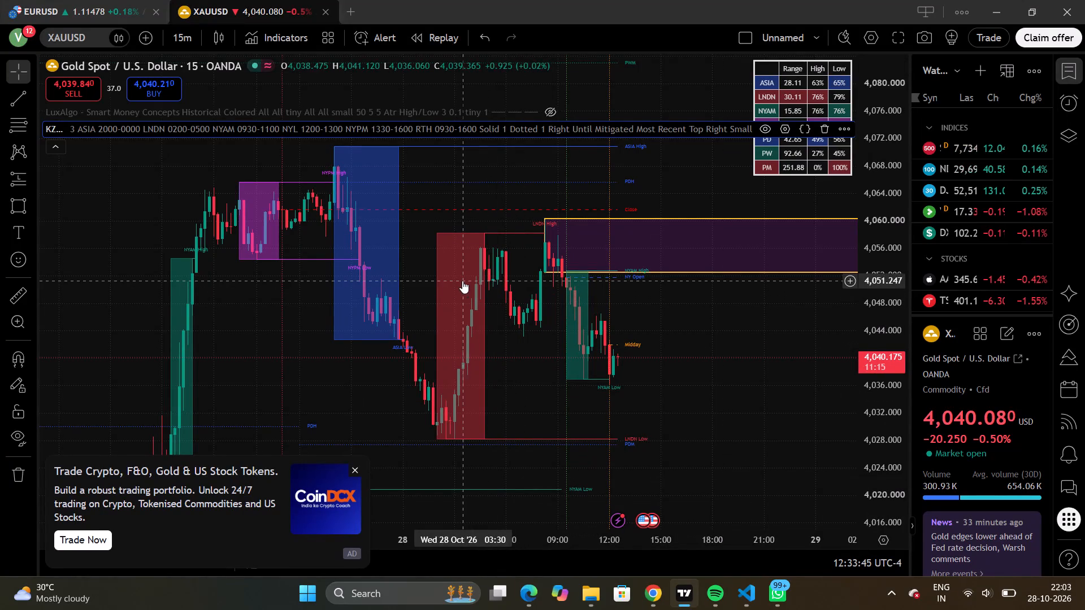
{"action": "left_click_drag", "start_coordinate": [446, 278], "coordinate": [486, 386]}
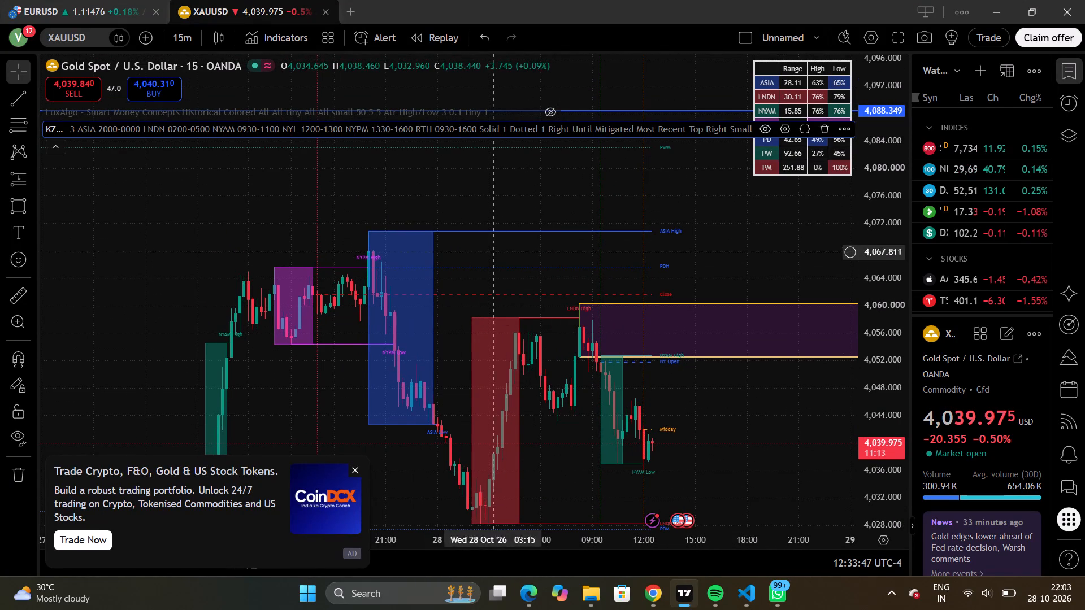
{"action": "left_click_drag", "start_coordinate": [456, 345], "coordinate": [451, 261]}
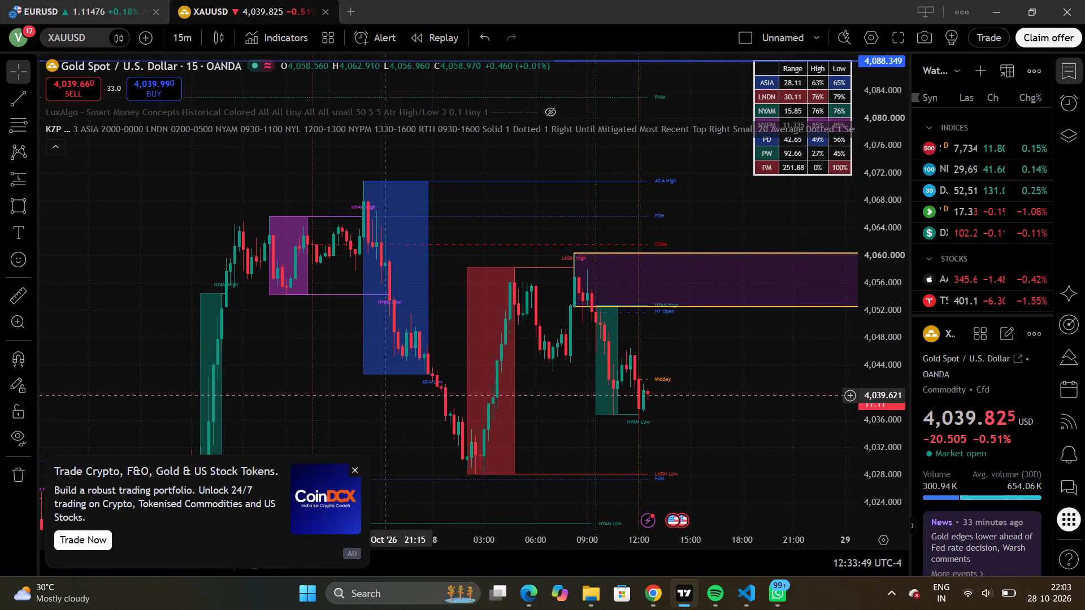
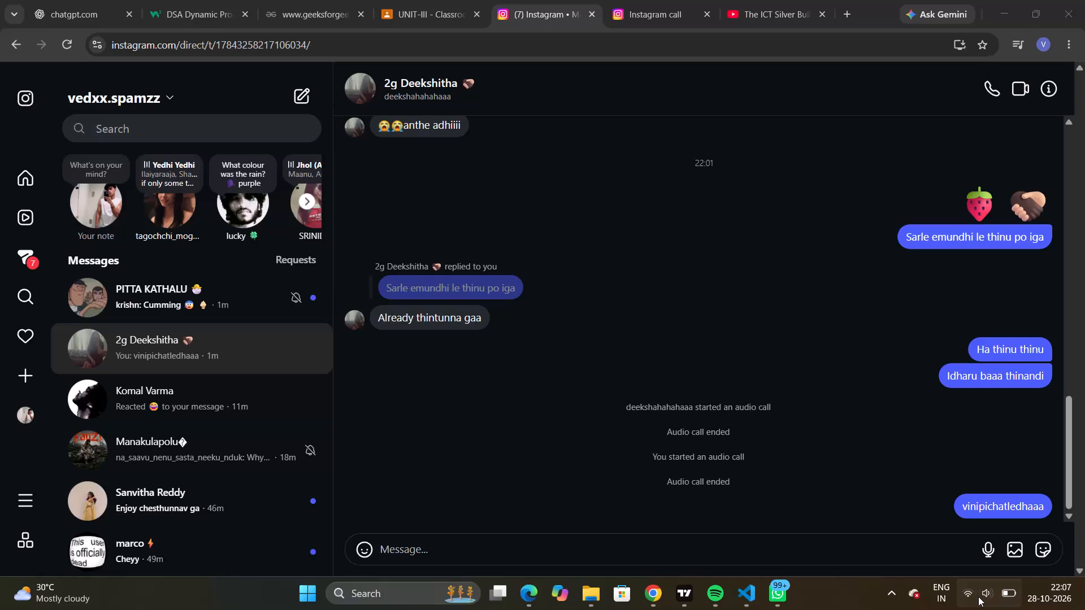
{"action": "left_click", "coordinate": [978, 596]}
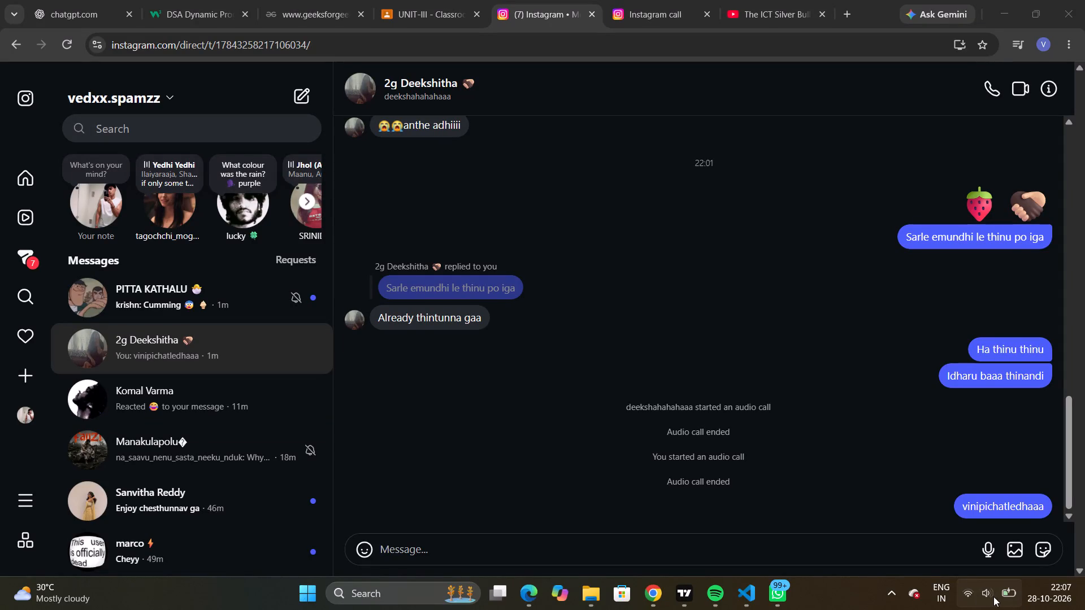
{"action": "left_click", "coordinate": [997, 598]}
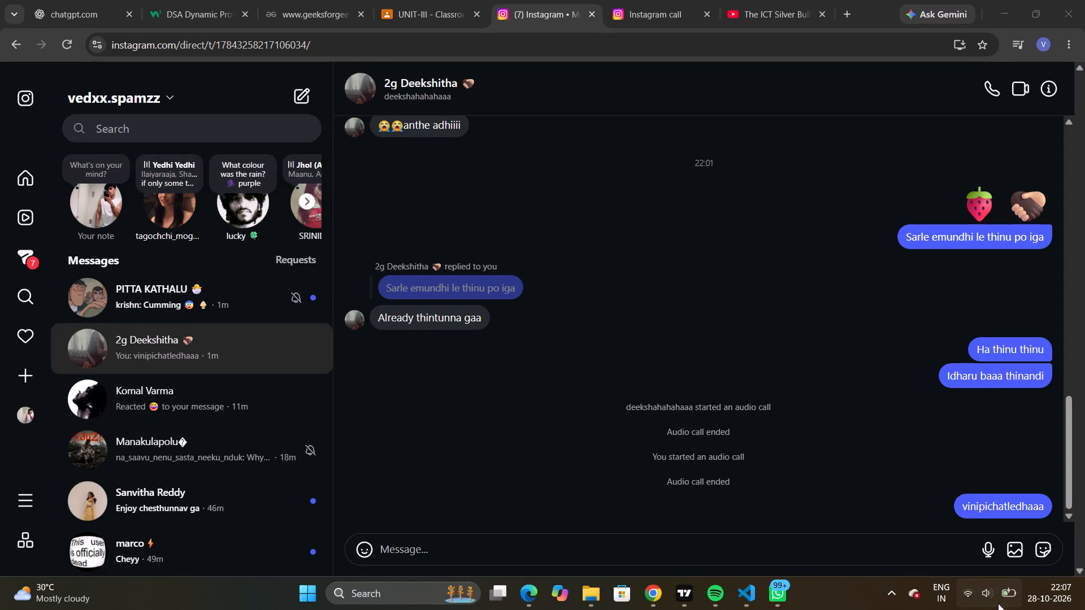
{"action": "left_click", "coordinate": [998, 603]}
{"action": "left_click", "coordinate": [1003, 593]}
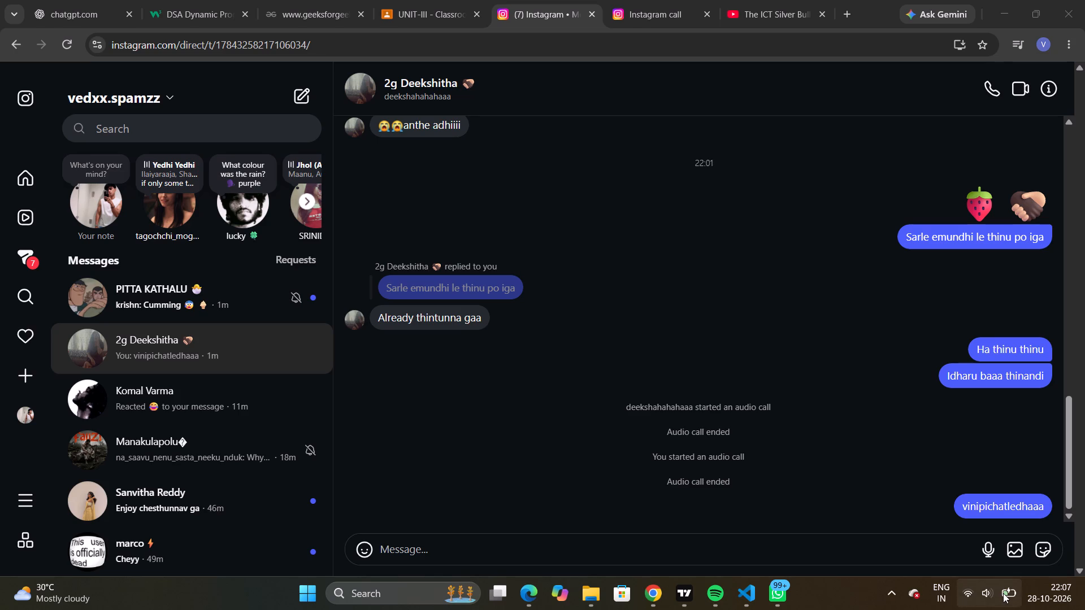
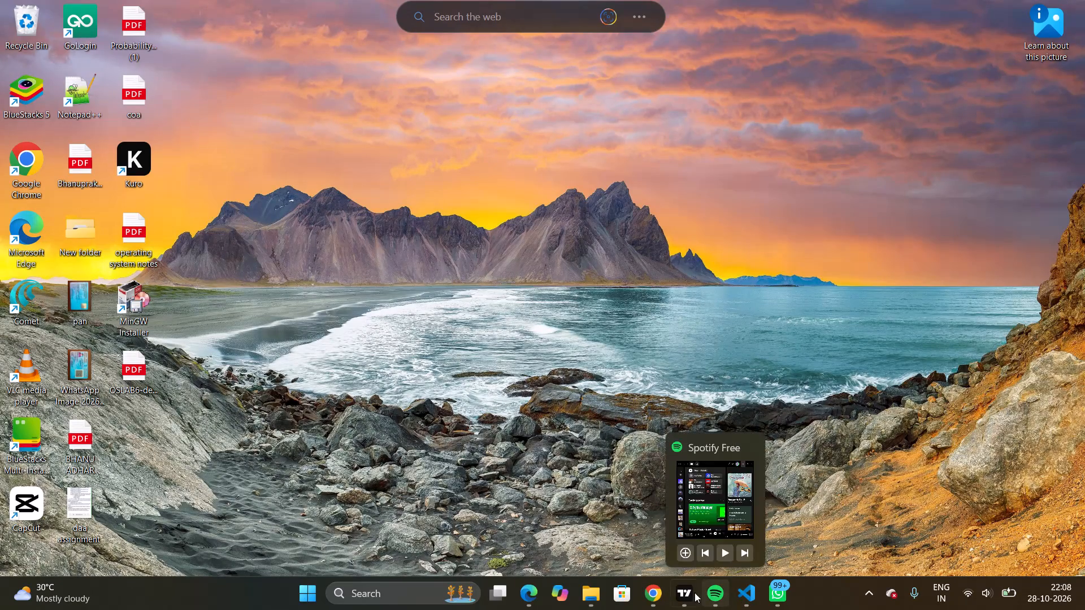
Bring the TradingView app with the XAUUSD 15-minute chart back to the front.
{"action": "left_click", "coordinate": [671, 592]}
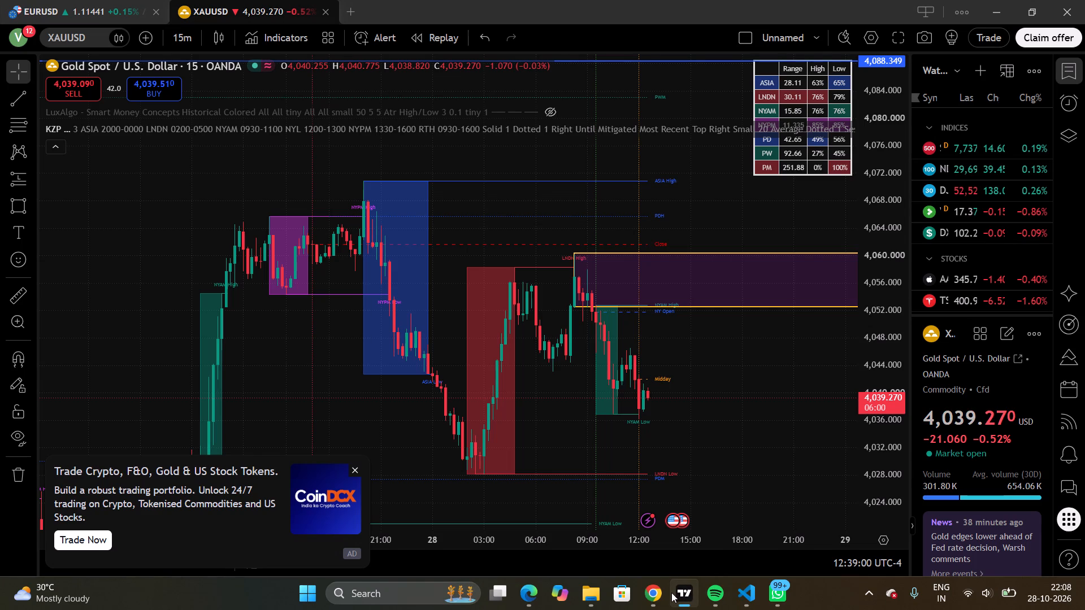
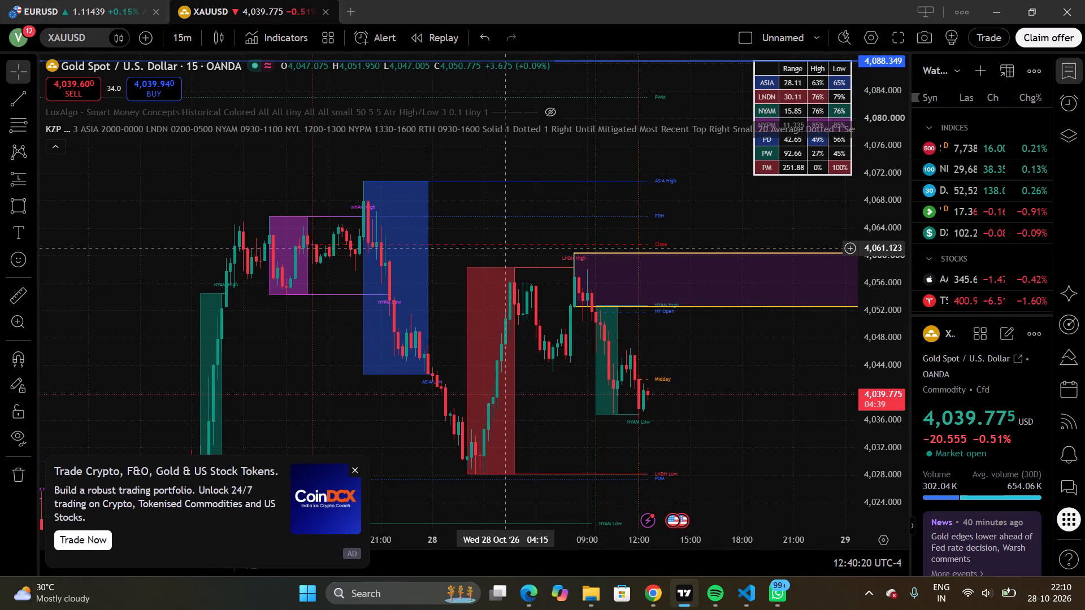
Examine the Asia, London and New York killzone boxes and their high and low levels on the 15-minute gold chart.
{"action": "left_click_drag", "start_coordinate": [524, 242], "coordinate": [465, 171]}
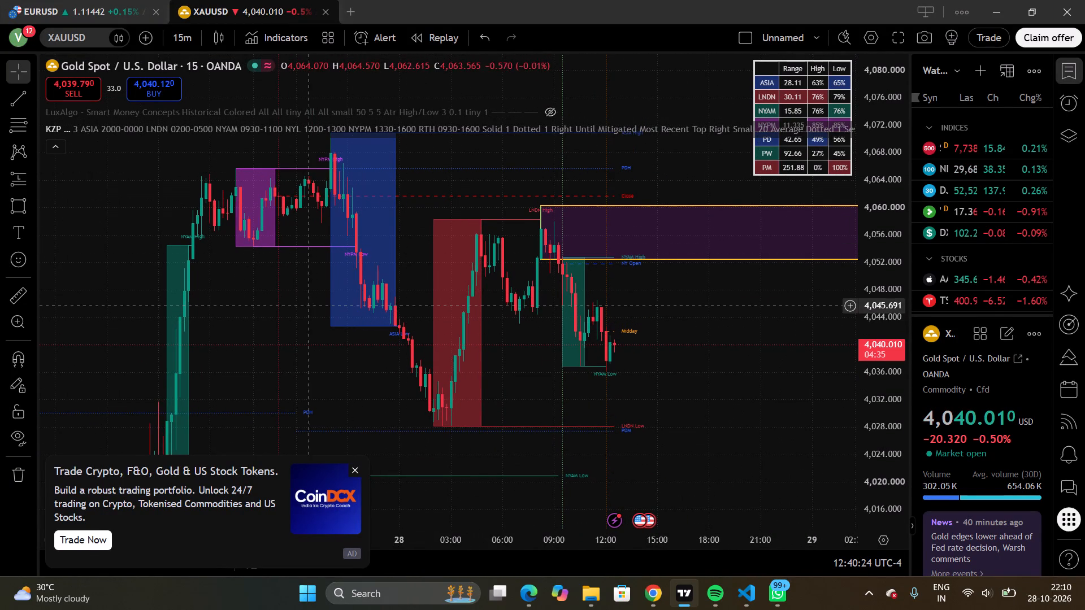
{"action": "left_click_drag", "start_coordinate": [304, 303], "coordinate": [357, 385]}
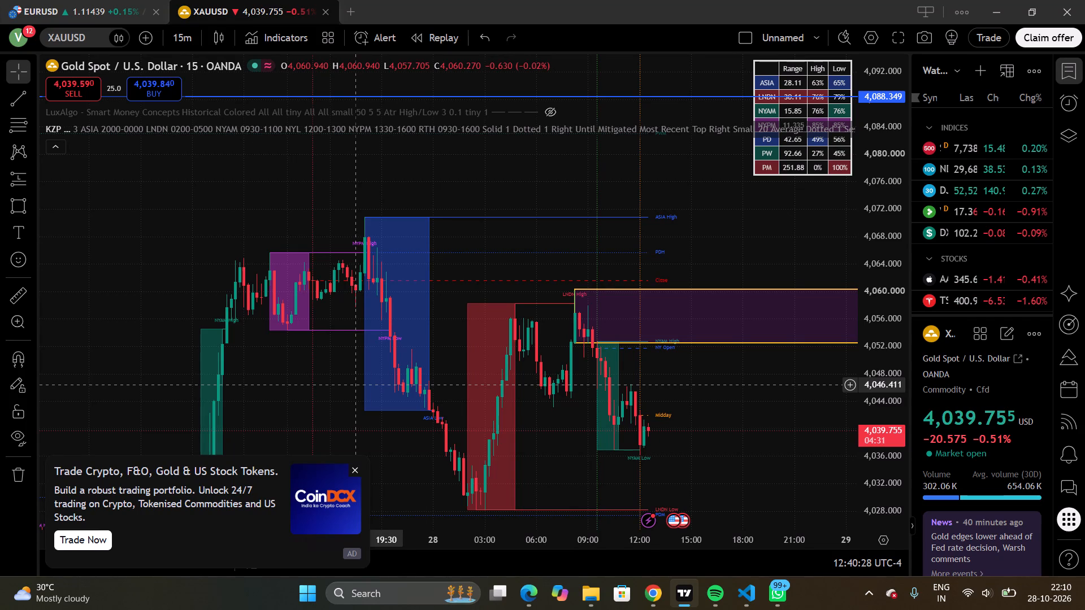
{"action": "left_click", "coordinate": [329, 334]}
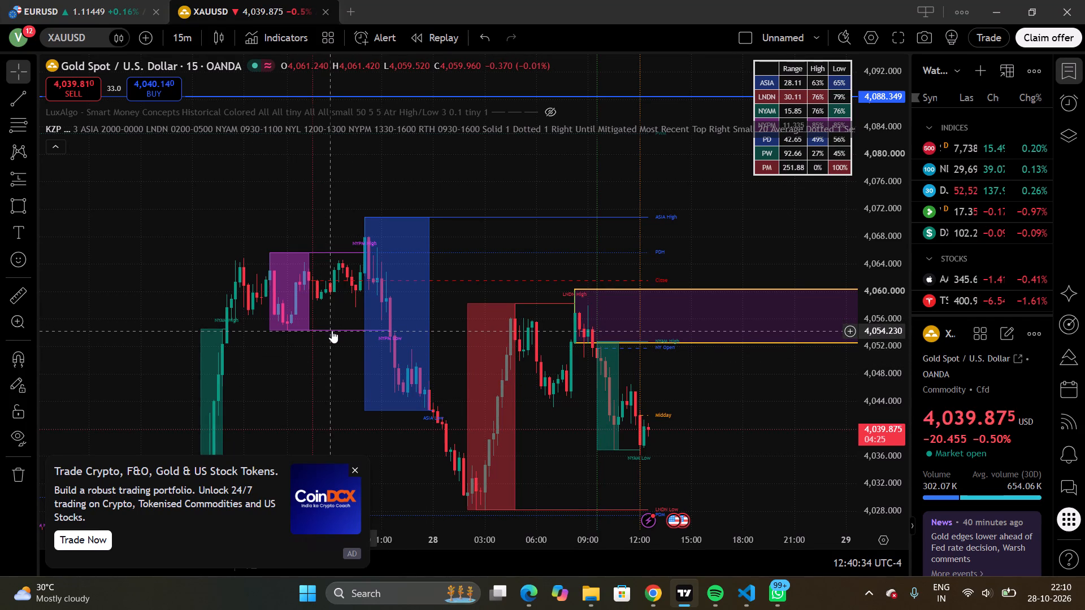
{"action": "right_click", "coordinate": [332, 330]}
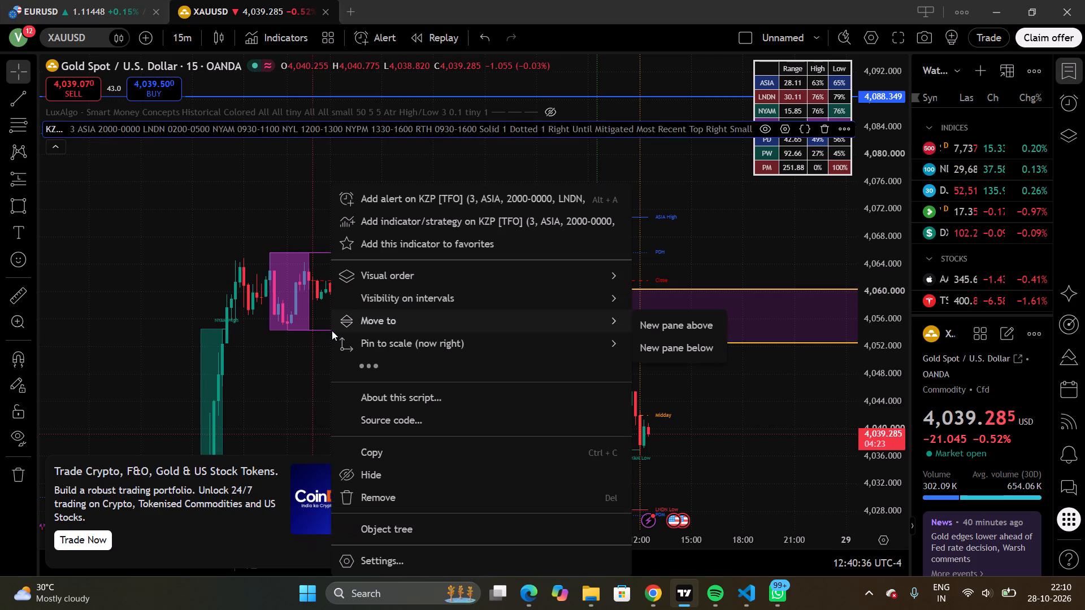
{"action": "left_click", "coordinate": [288, 355]}
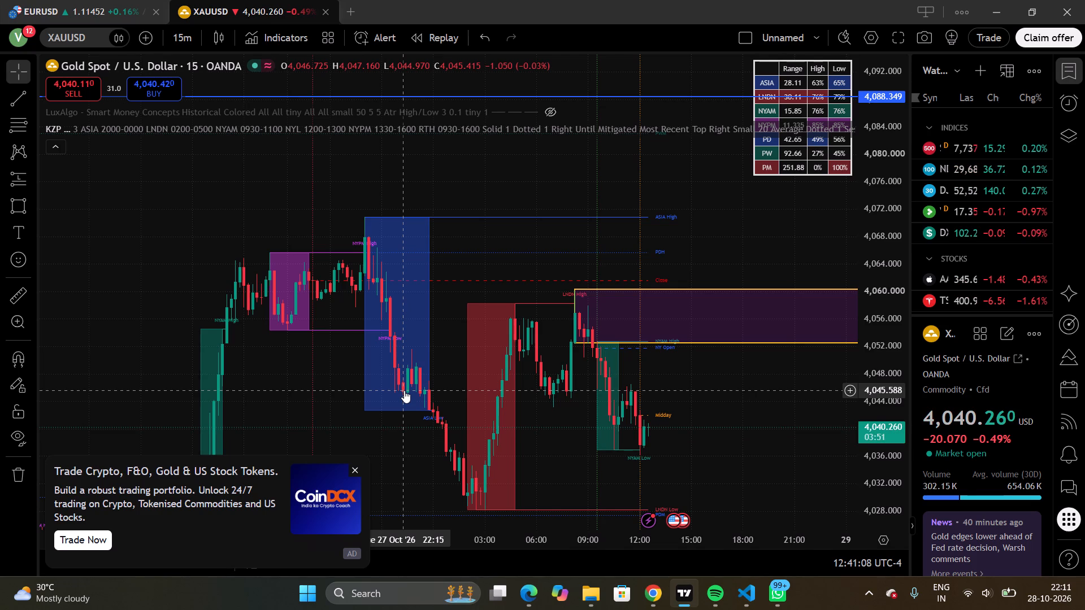
{"action": "left_click_drag", "start_coordinate": [530, 216], "coordinate": [516, 133]}
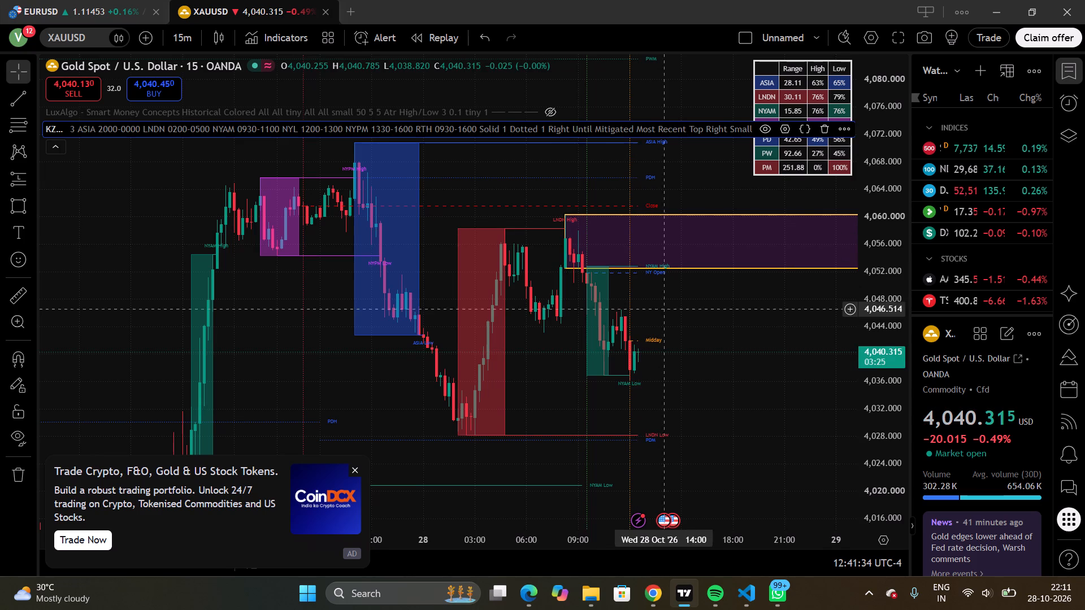
{"action": "left_click_drag", "start_coordinate": [668, 312], "coordinate": [692, 284]}
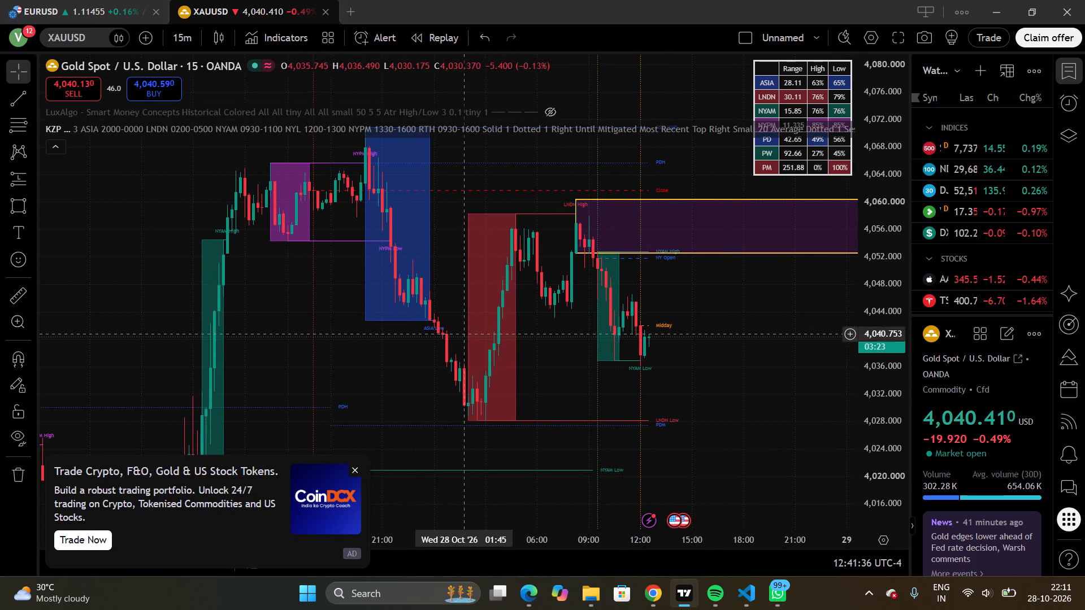
{"action": "left_click_drag", "start_coordinate": [379, 368], "coordinate": [505, 348]}
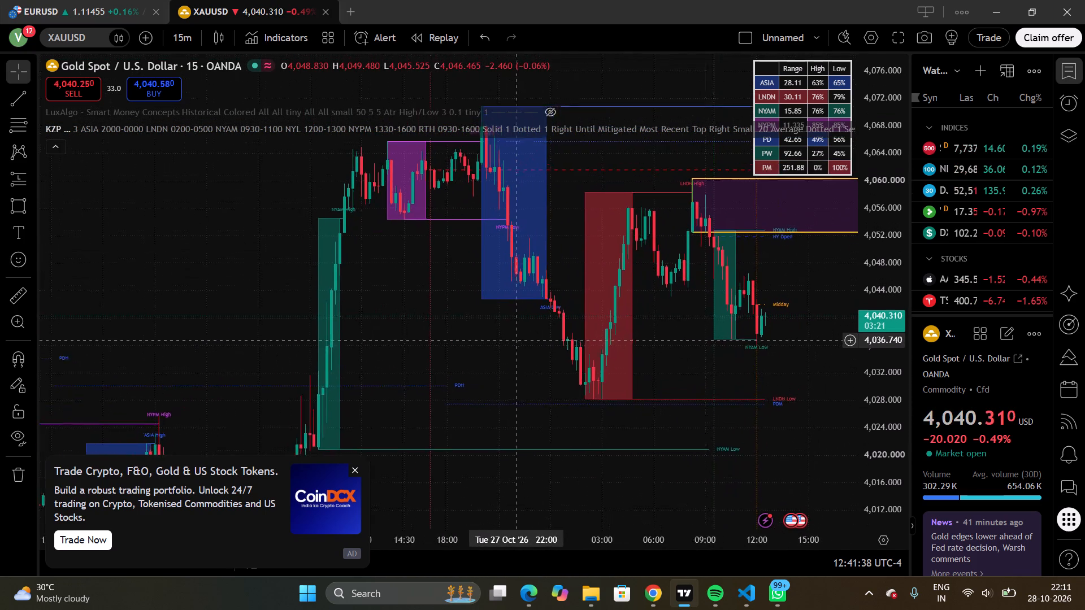
{"action": "left_click_drag", "start_coordinate": [505, 348], "coordinate": [460, 384]}
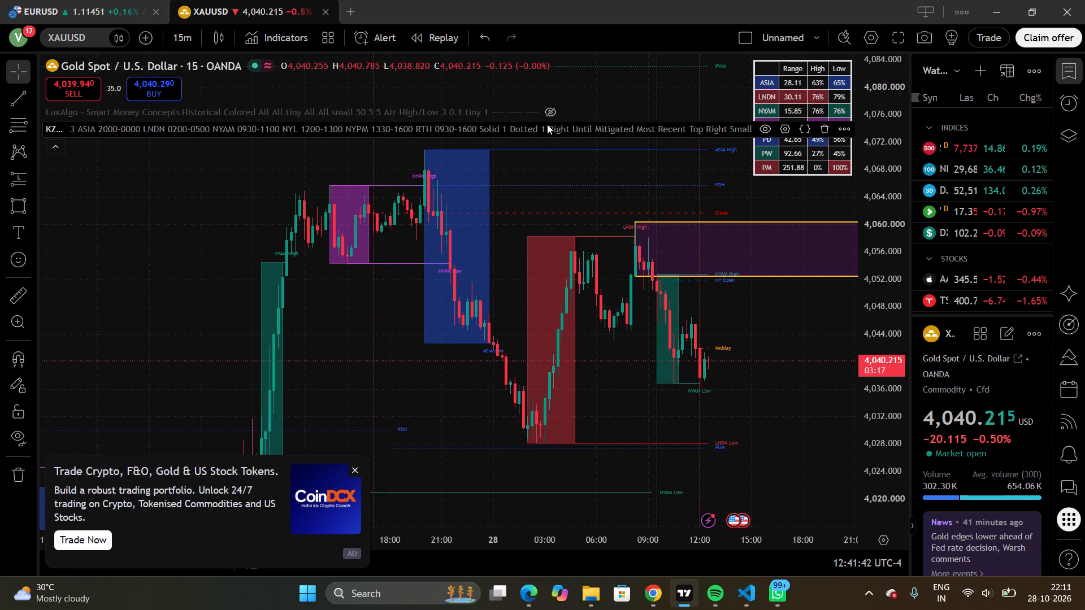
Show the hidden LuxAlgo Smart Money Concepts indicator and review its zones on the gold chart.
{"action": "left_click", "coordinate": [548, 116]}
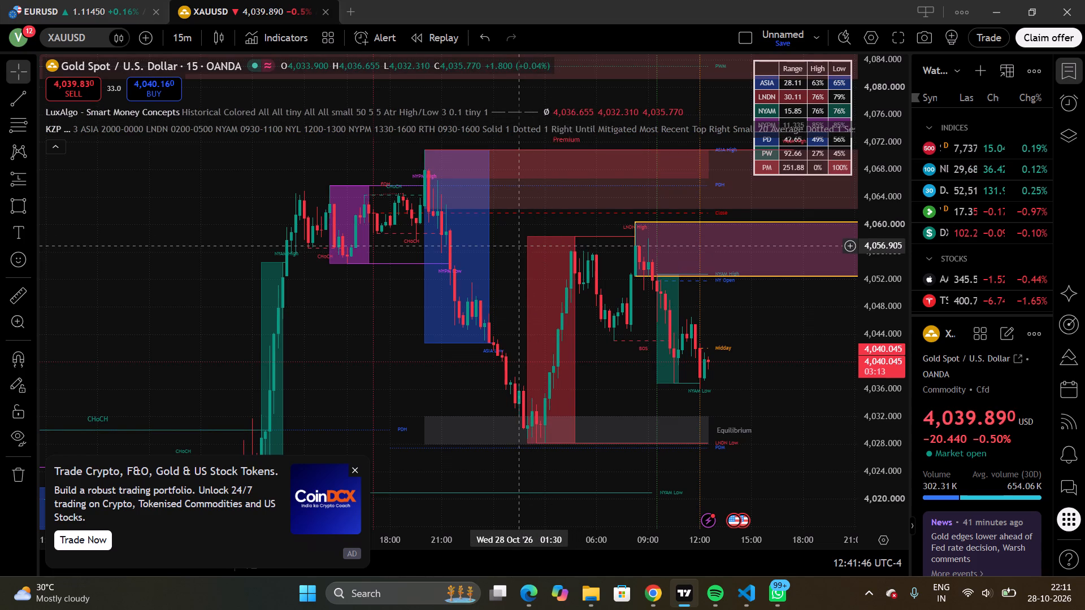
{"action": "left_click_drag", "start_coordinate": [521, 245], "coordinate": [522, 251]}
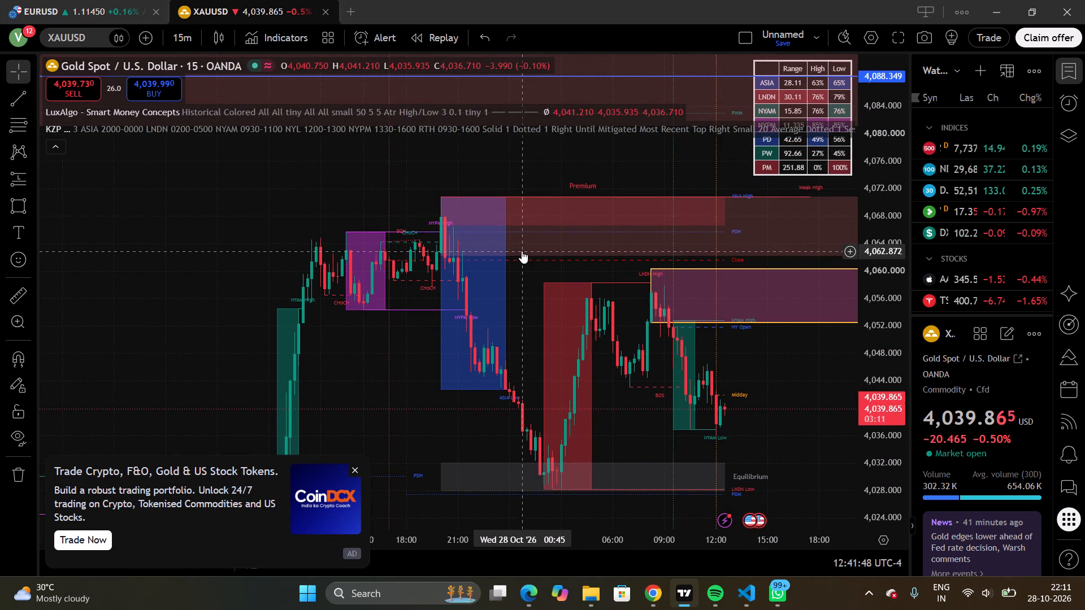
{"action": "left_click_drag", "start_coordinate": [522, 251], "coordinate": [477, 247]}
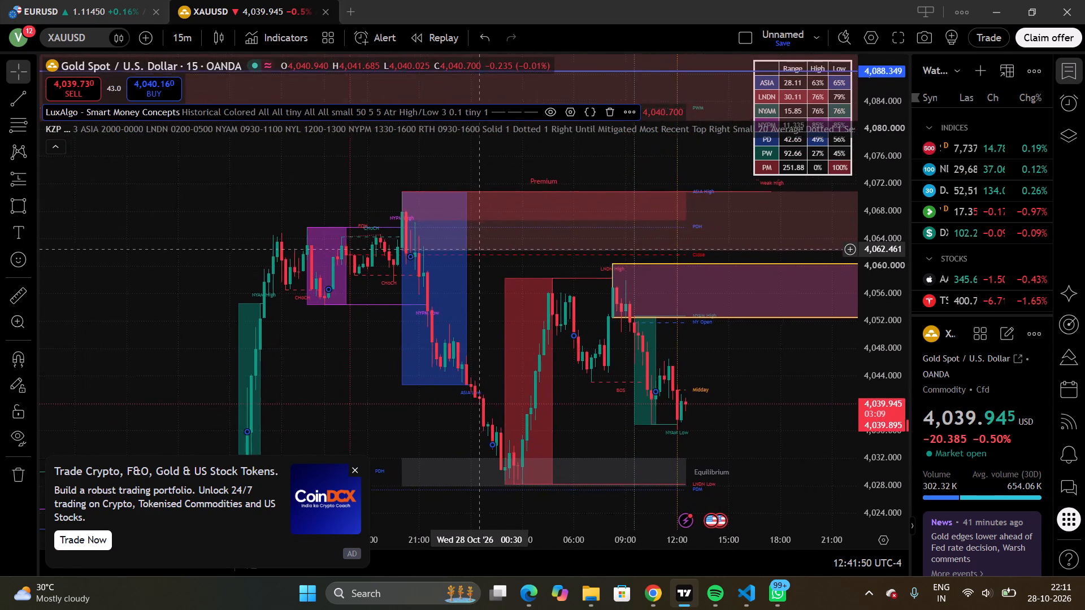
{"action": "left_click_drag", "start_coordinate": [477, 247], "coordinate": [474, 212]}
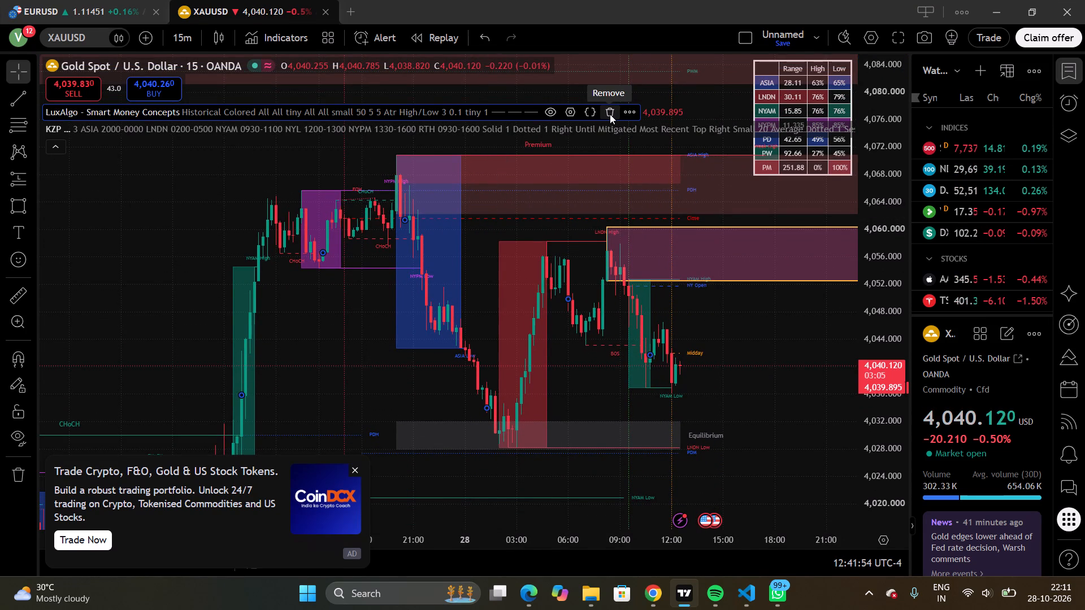
Remove the LuxAlgo Smart Money Concepts and KZP [TFO] killzone indicators from the chart.
{"action": "left_click", "coordinate": [610, 114]}
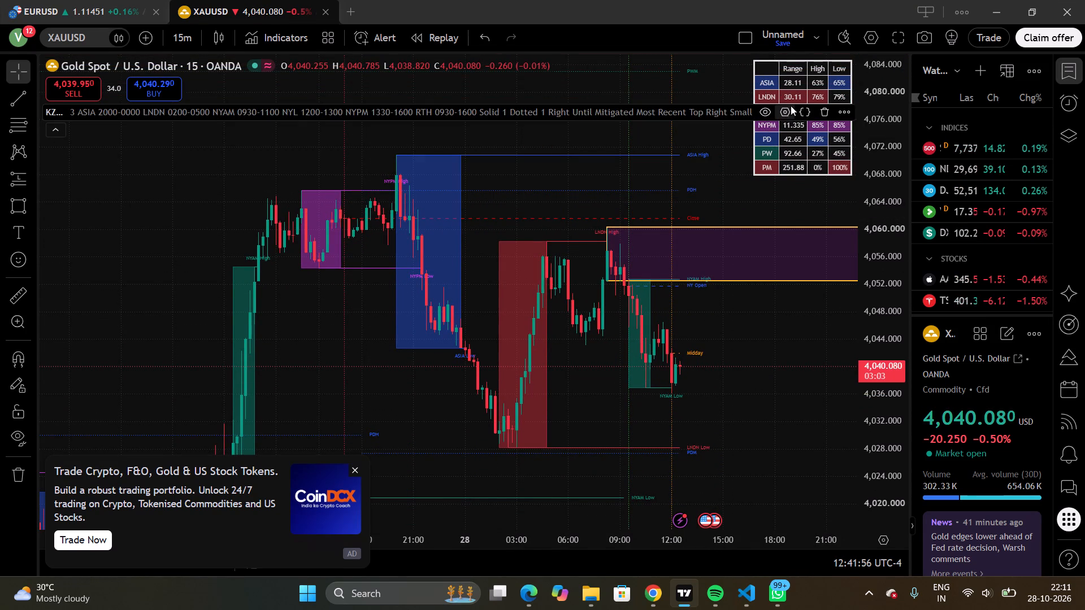
{"action": "left_click", "coordinate": [825, 109]}
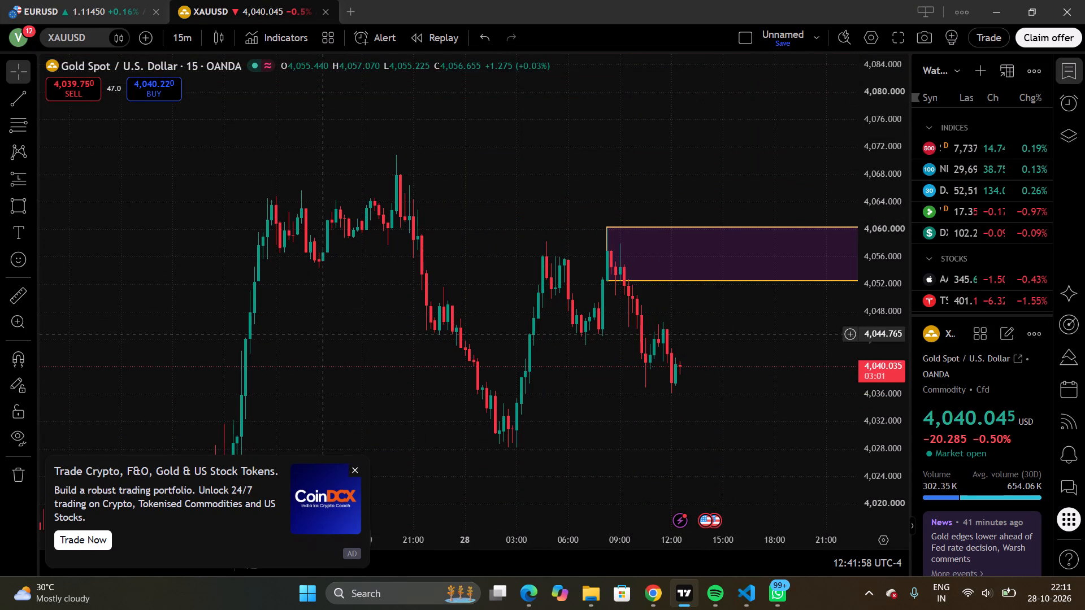
Search the indicators for "sess" and add the community indicator Sessions [LuxAlgo] to the gold chart.
{"action": "left_click", "coordinate": [262, 41]}
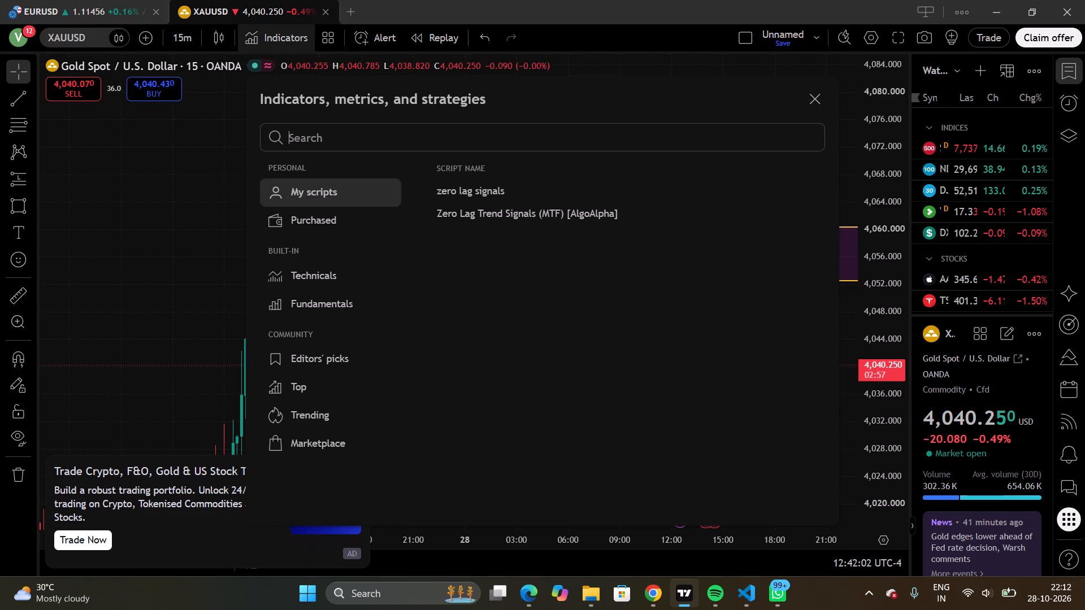
{"action": "left_click", "coordinate": [379, 134]}
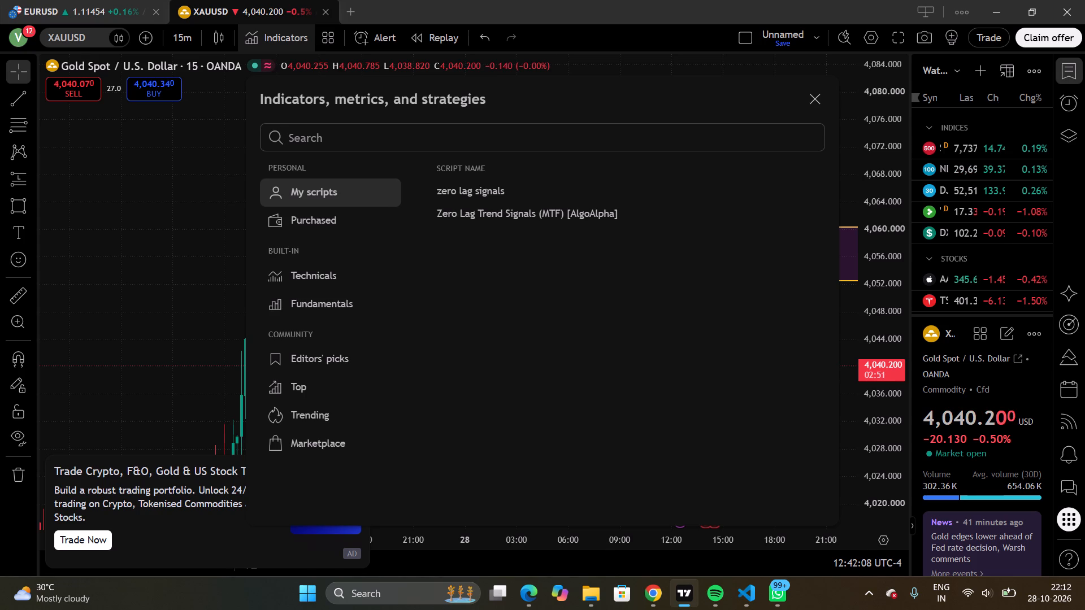
{"action": "key", "text": "d"}
{"action": "key", "text": "BackSpace"}
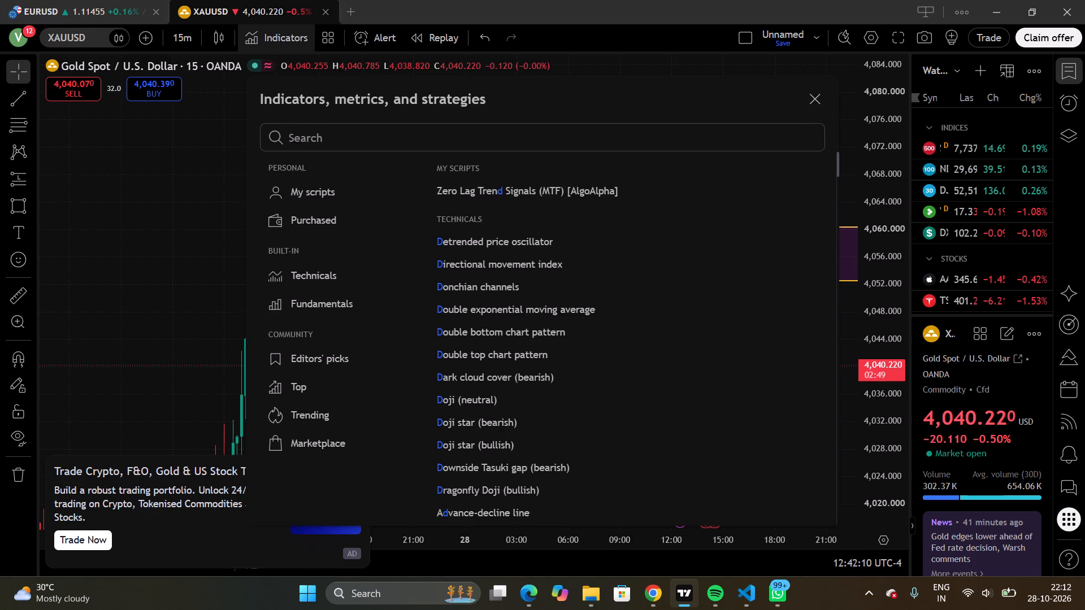
{"action": "type", "text": "sess"}
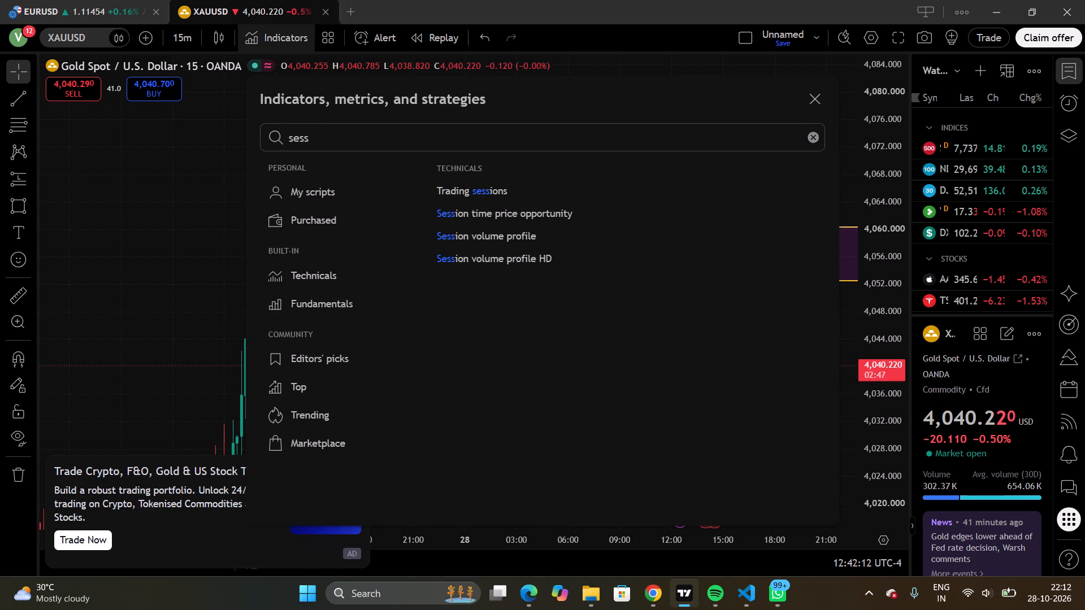
{"action": "left_click", "coordinate": [483, 311]}
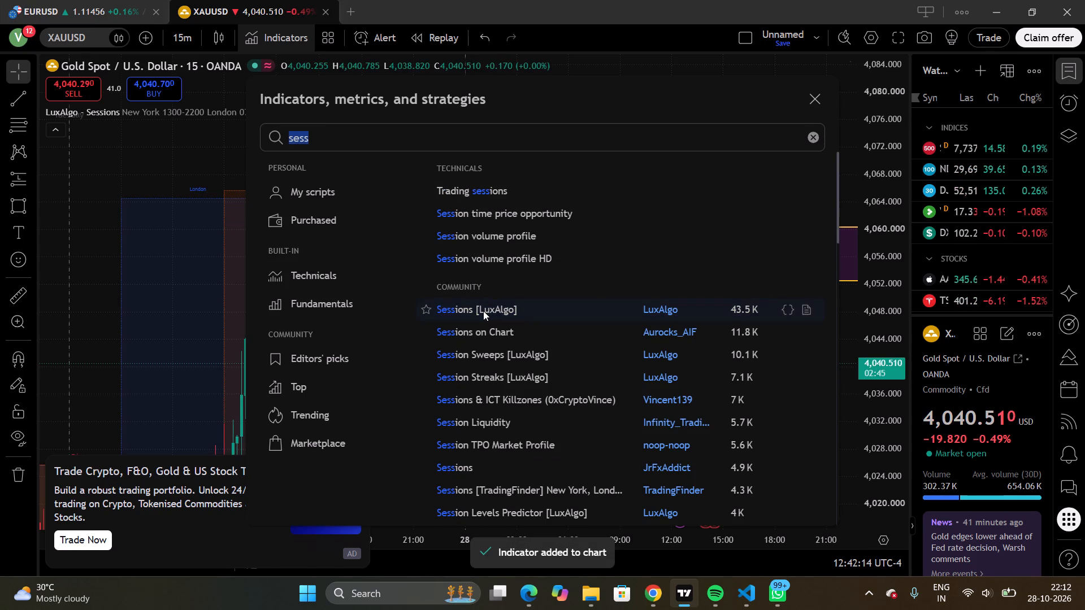
{"action": "left_click", "coordinate": [809, 100]}
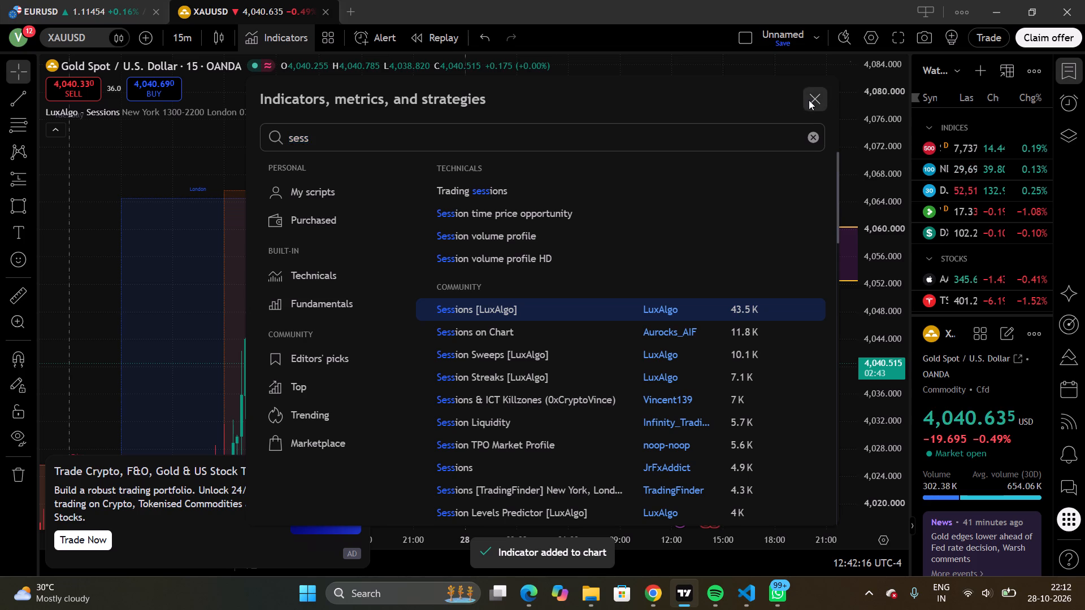
Dismiss the CoinDCX advertisement covering part of the chart.
{"action": "left_click_drag", "start_coordinate": [710, 162], "coordinate": [674, 170]}
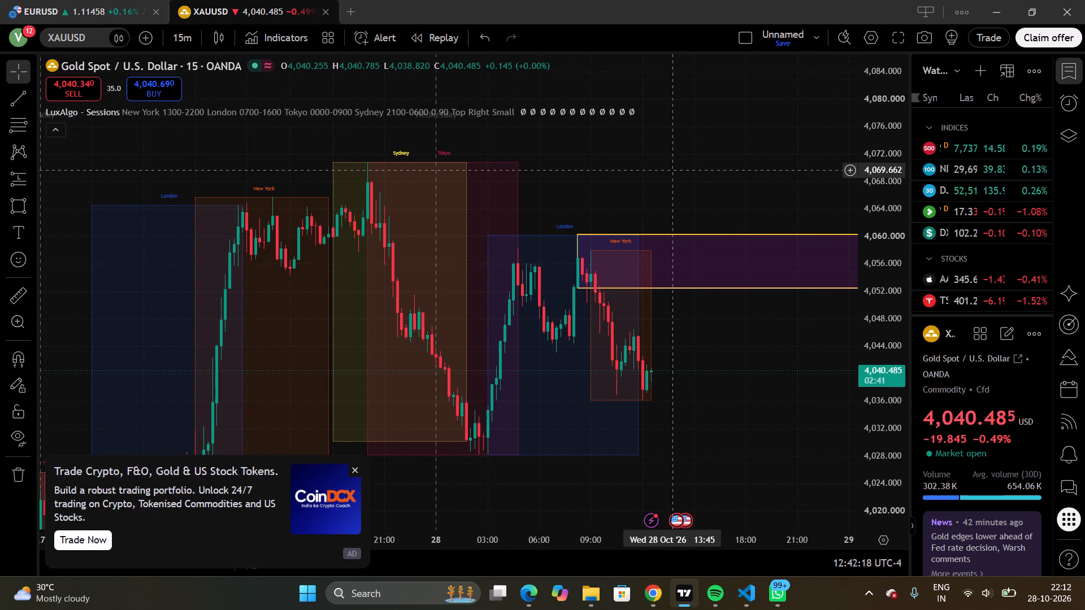
{"action": "left_click_drag", "start_coordinate": [674, 170], "coordinate": [689, 143]}
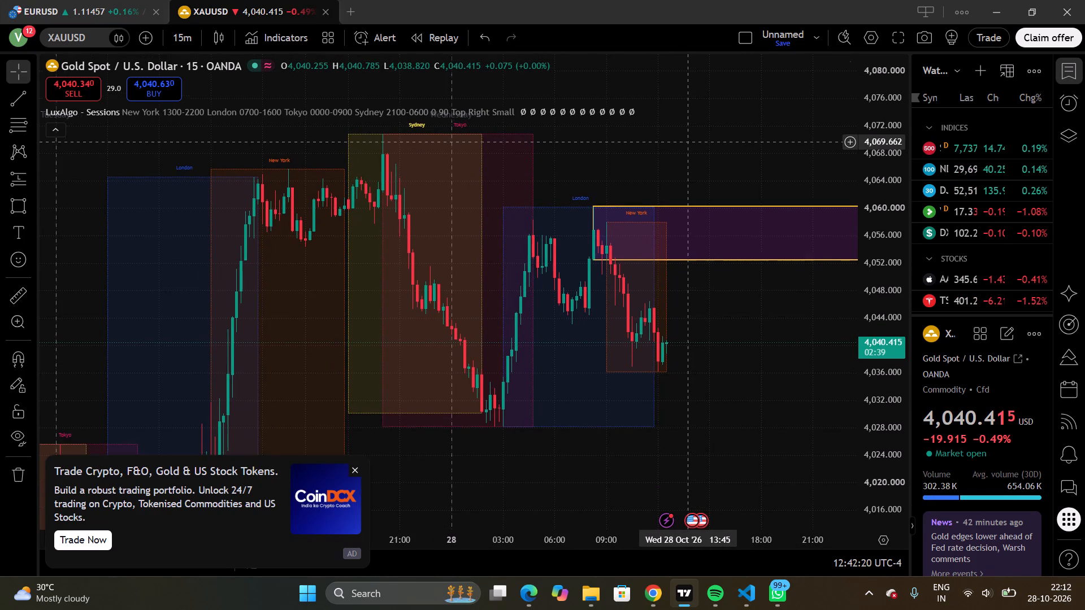
{"action": "left_click_drag", "start_coordinate": [689, 143], "coordinate": [697, 151]}
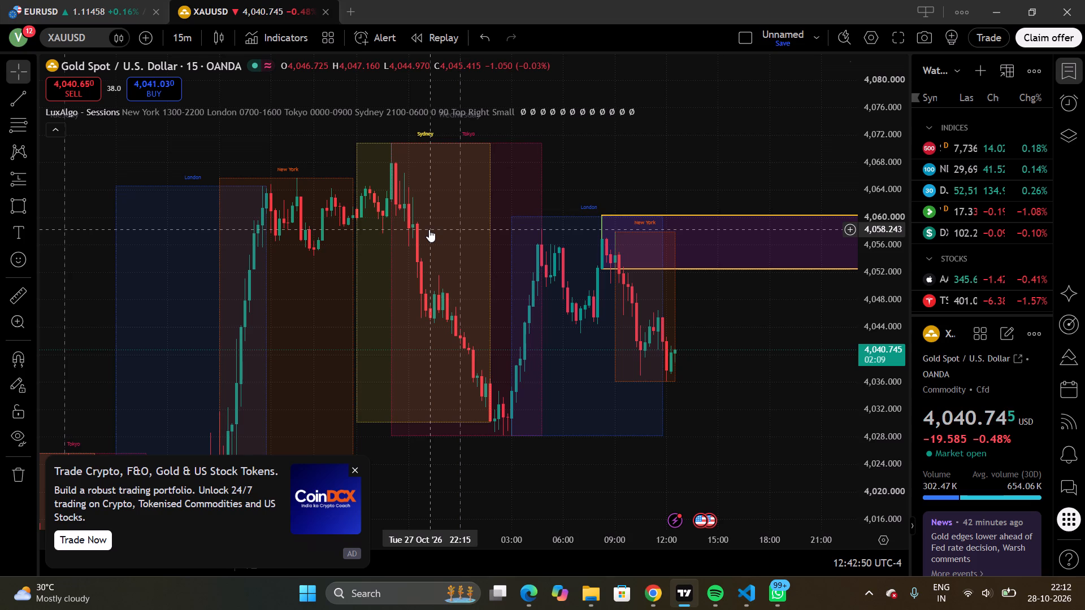
{"action": "right_click_drag", "start_coordinate": [429, 229], "coordinate": [473, 221]}
{"action": "left_click", "coordinate": [471, 223]}
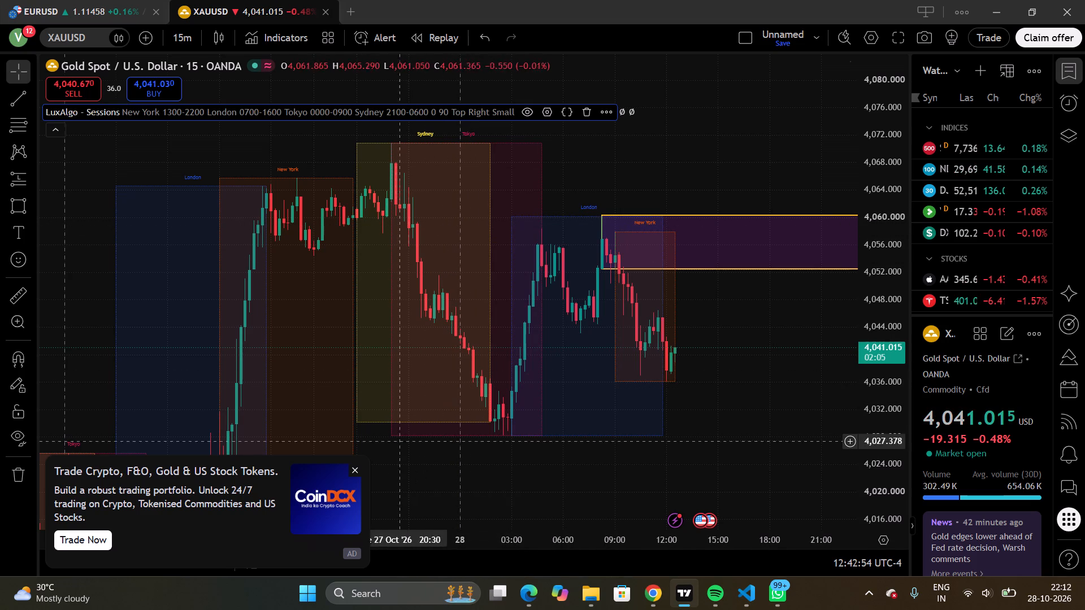
{"action": "left_click", "coordinate": [353, 474]}
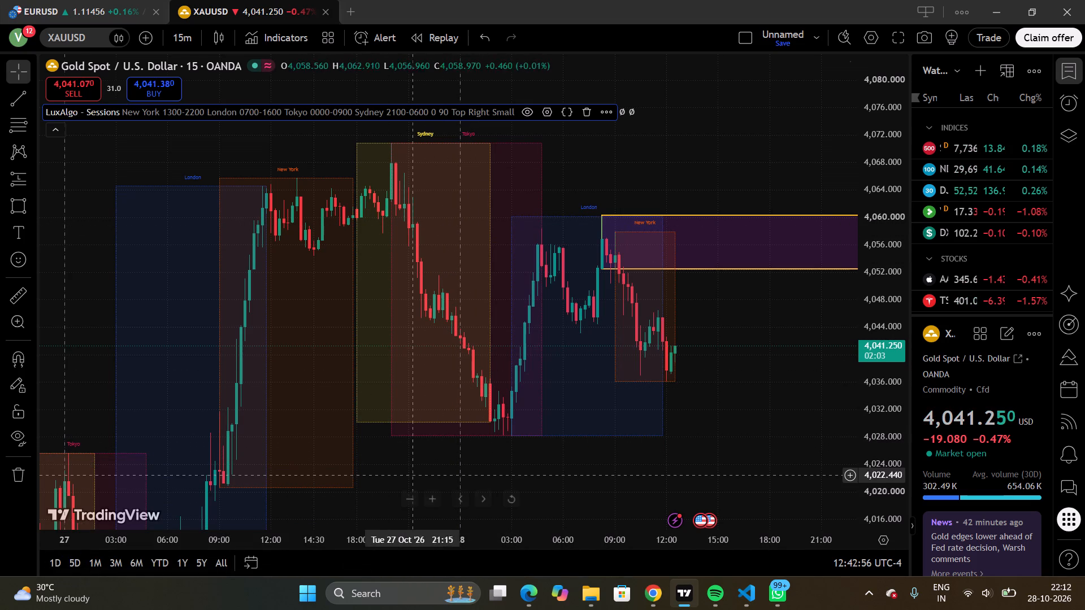
Examine the Sydney, Tokyo, London and New York session ranges against gold's price action across the recent trading days.
{"action": "left_click_drag", "start_coordinate": [444, 464], "coordinate": [566, 151]}
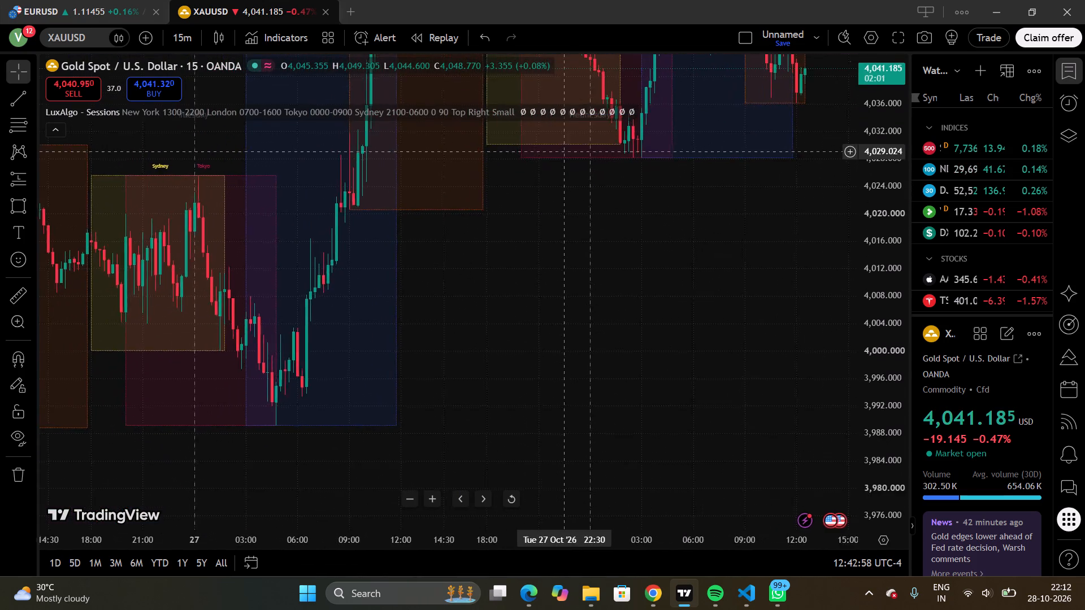
{"action": "left_click_drag", "start_coordinate": [566, 151], "coordinate": [715, 216]}
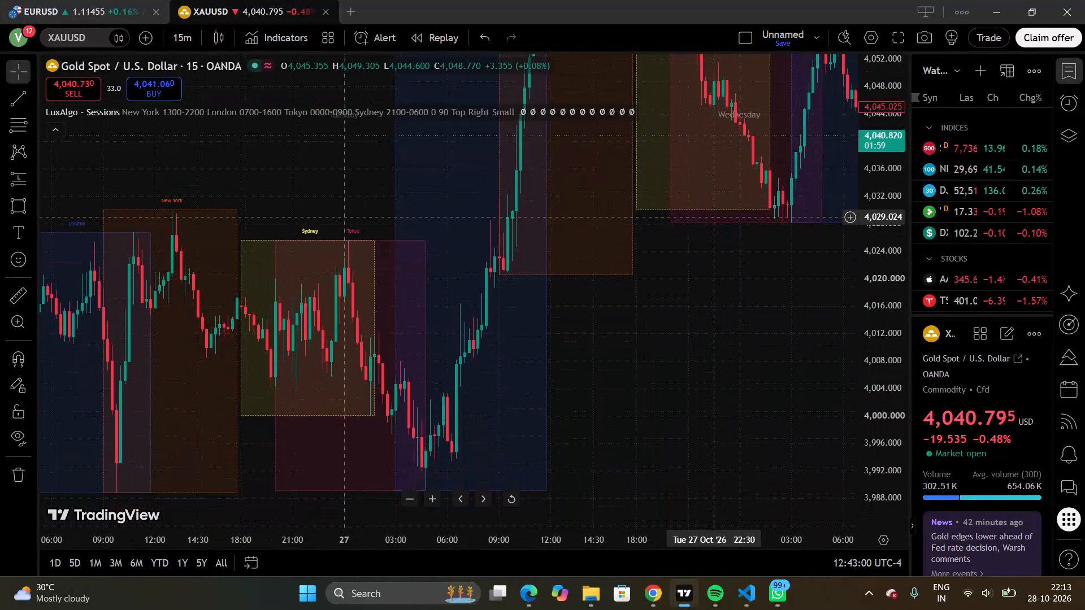
{"action": "left_click_drag", "start_coordinate": [715, 216], "coordinate": [604, 509]}
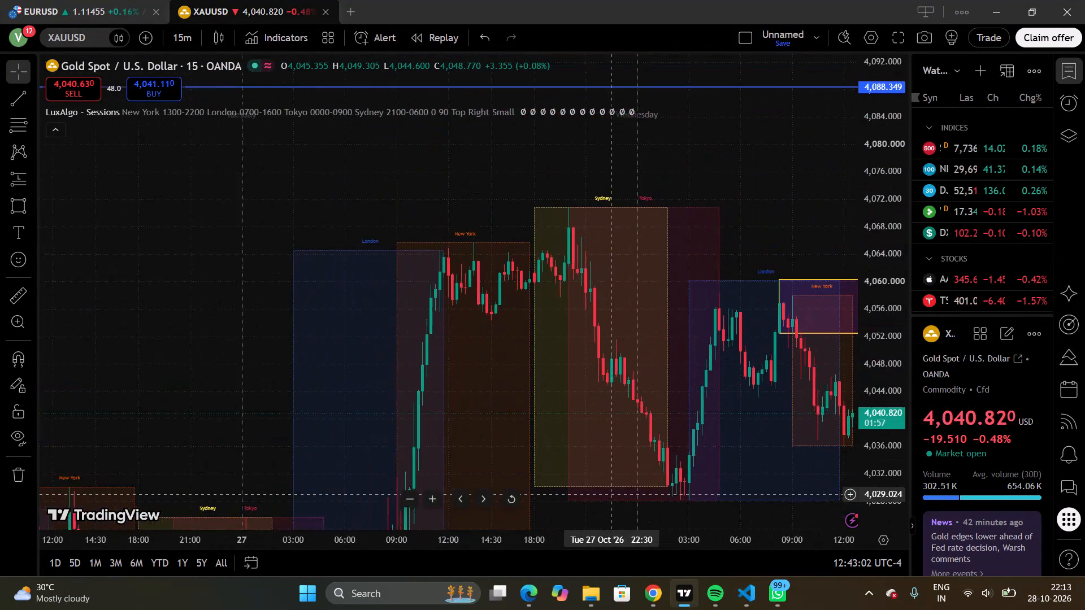
{"action": "left_click_drag", "start_coordinate": [604, 509], "coordinate": [508, 392]}
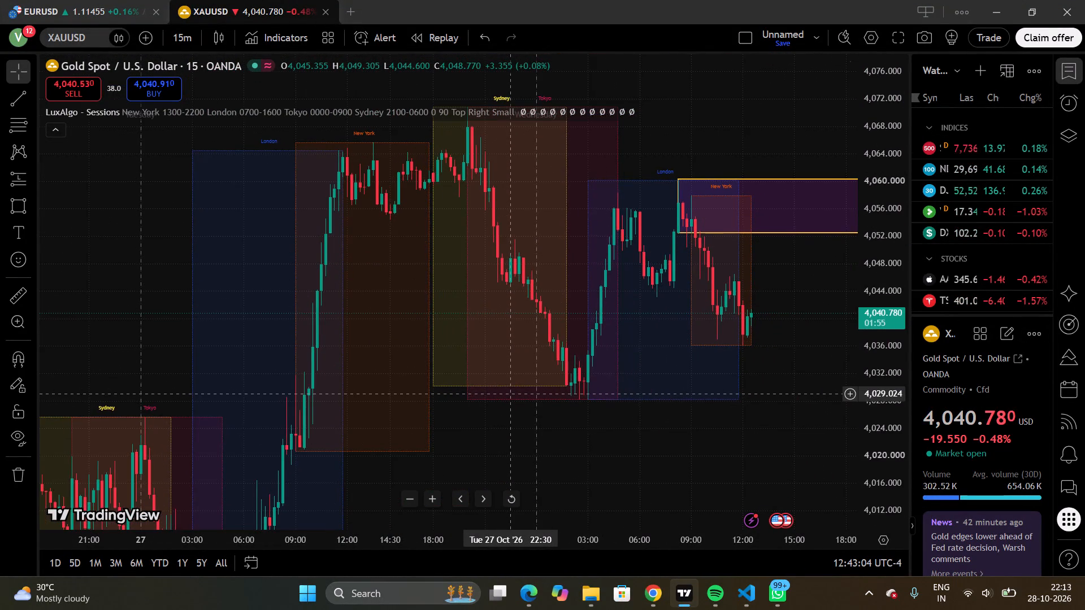
{"action": "left_click_drag", "start_coordinate": [508, 392], "coordinate": [729, 281]}
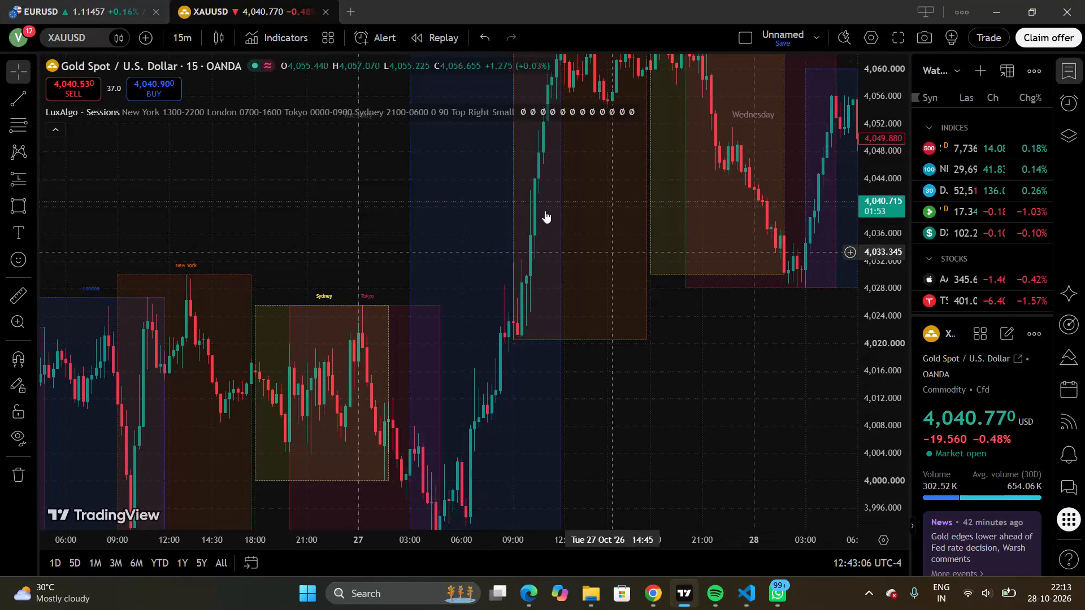
{"action": "left_click_drag", "start_coordinate": [414, 153], "coordinate": [503, 380]}
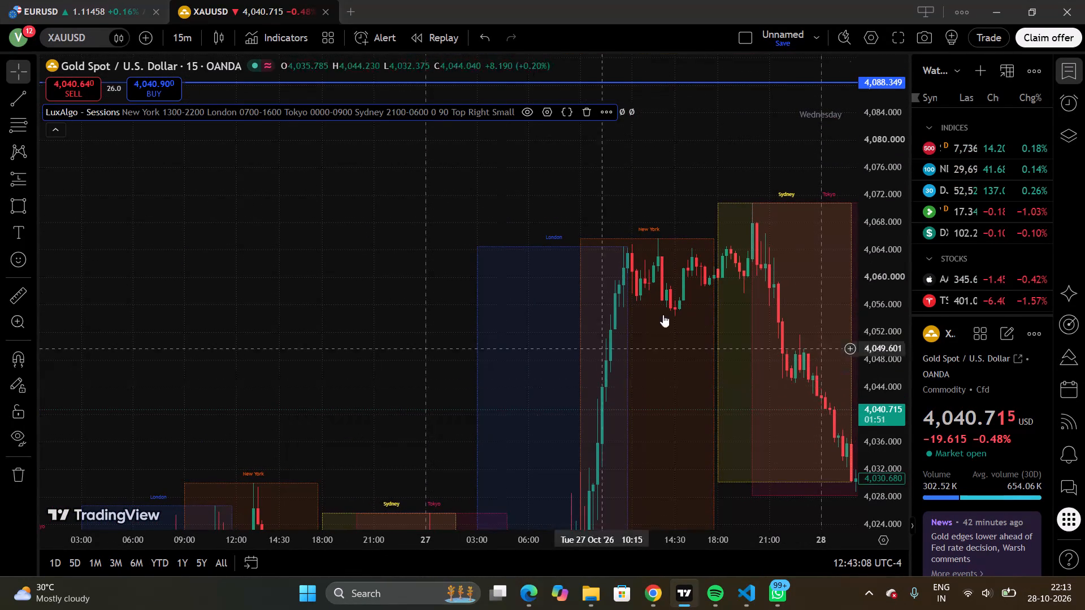
{"action": "left_click_drag", "start_coordinate": [693, 296], "coordinate": [275, 253]}
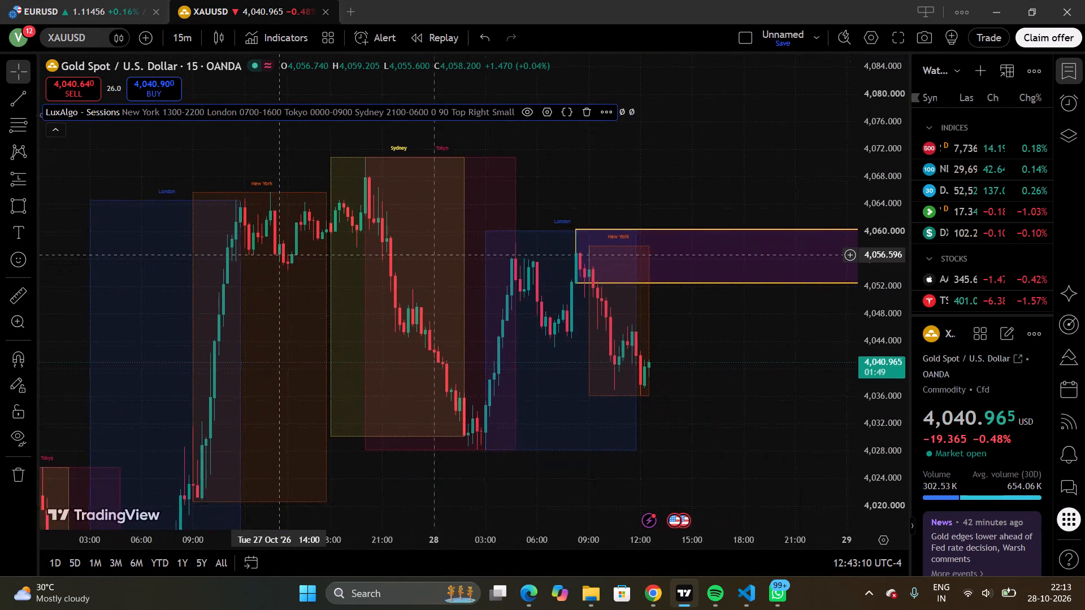
{"action": "left_click_drag", "start_coordinate": [275, 253], "coordinate": [264, 245]}
{"action": "left_click_drag", "start_coordinate": [491, 341], "coordinate": [490, 339]}
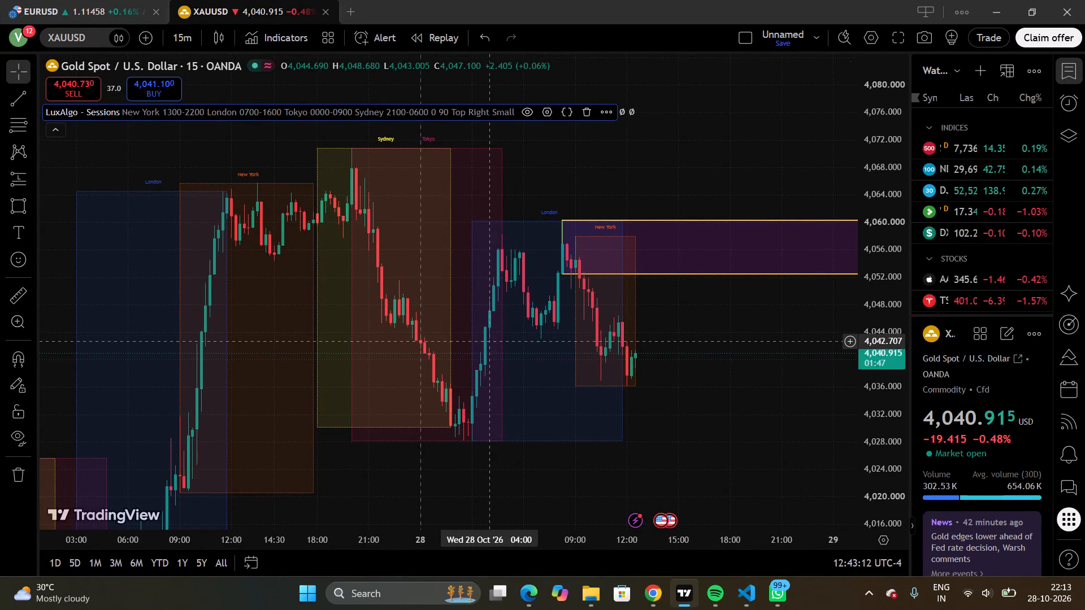
{"action": "left_click_drag", "start_coordinate": [490, 339], "coordinate": [461, 312]}
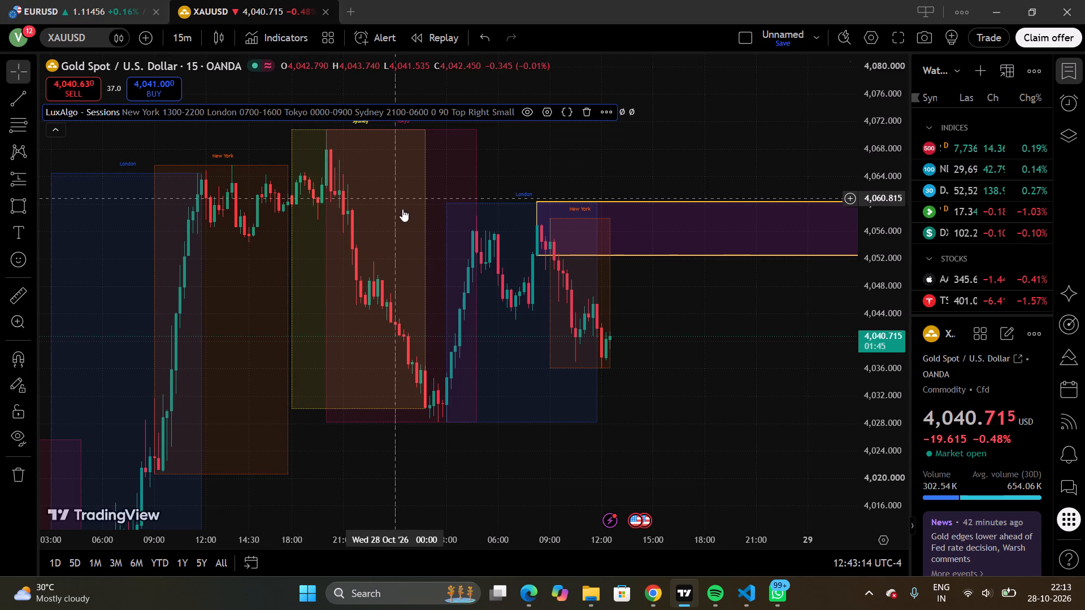
Remove the LuxAlgo Sessions indicator from the gold chart.
{"action": "left_click_drag", "start_coordinate": [407, 218], "coordinate": [440, 244]}
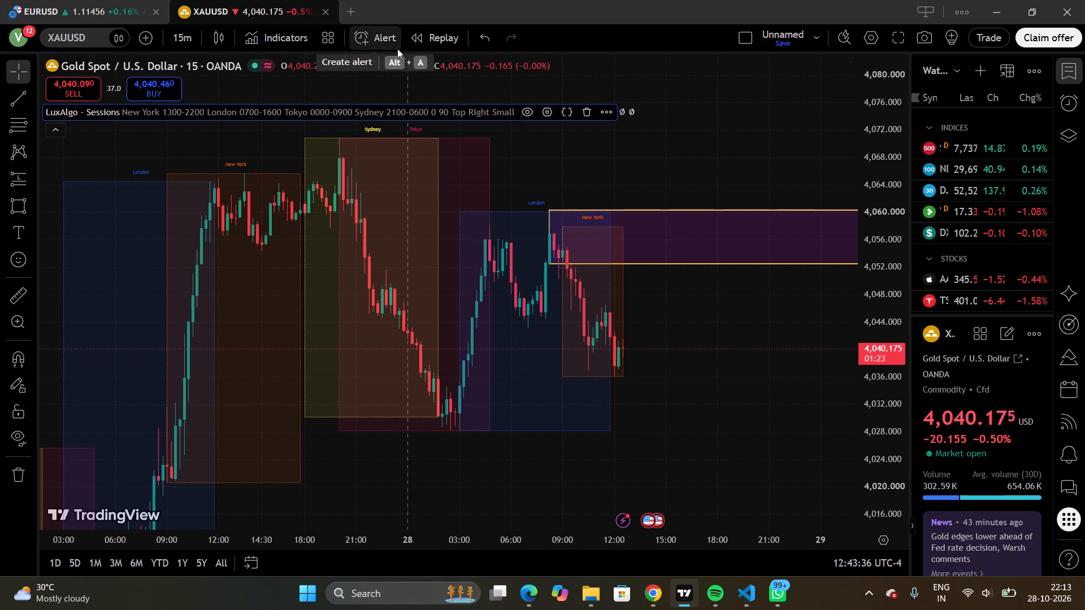
{"action": "left_click", "coordinate": [583, 114]}
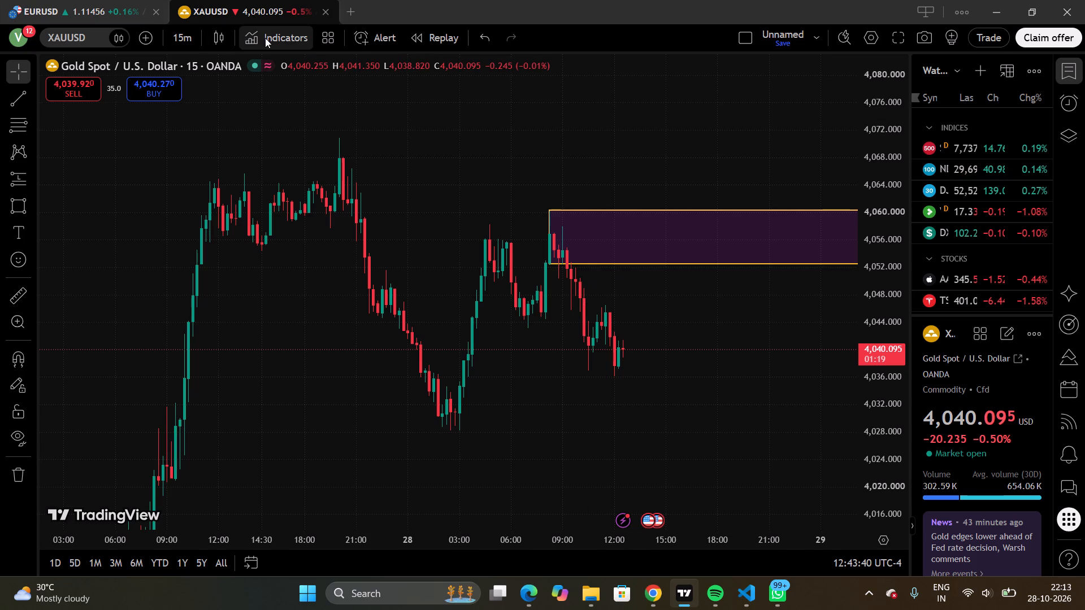
Search the indicators for "ict" and add ICT Killzones + Pivots [TFO] and ICT Concepts [LuxAlgo] to the gold chart.
{"action": "left_click", "coordinate": [265, 37]}
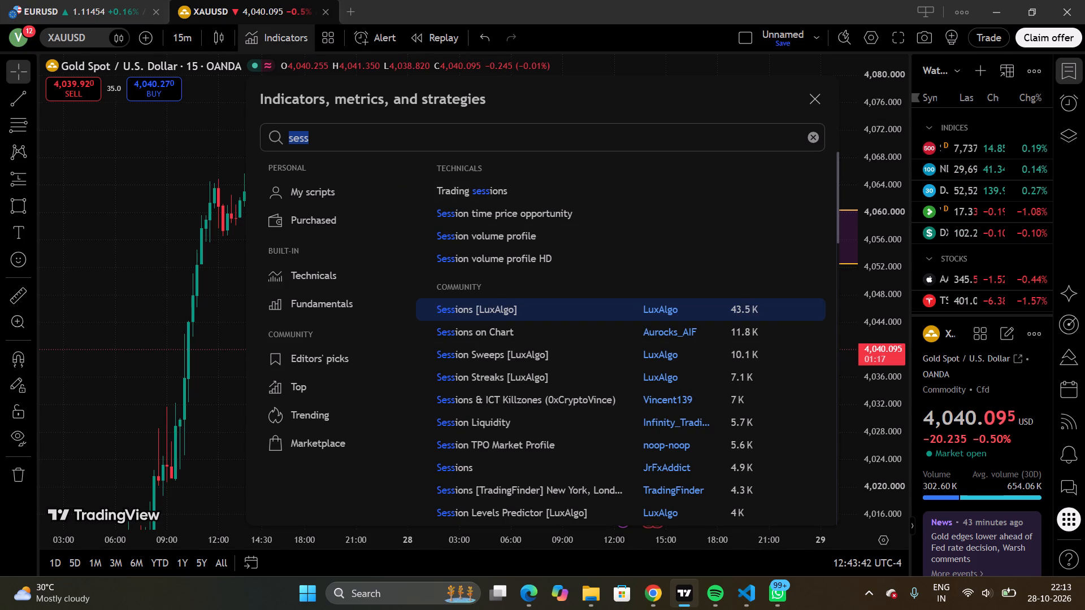
{"action": "left_click", "coordinate": [810, 138]}
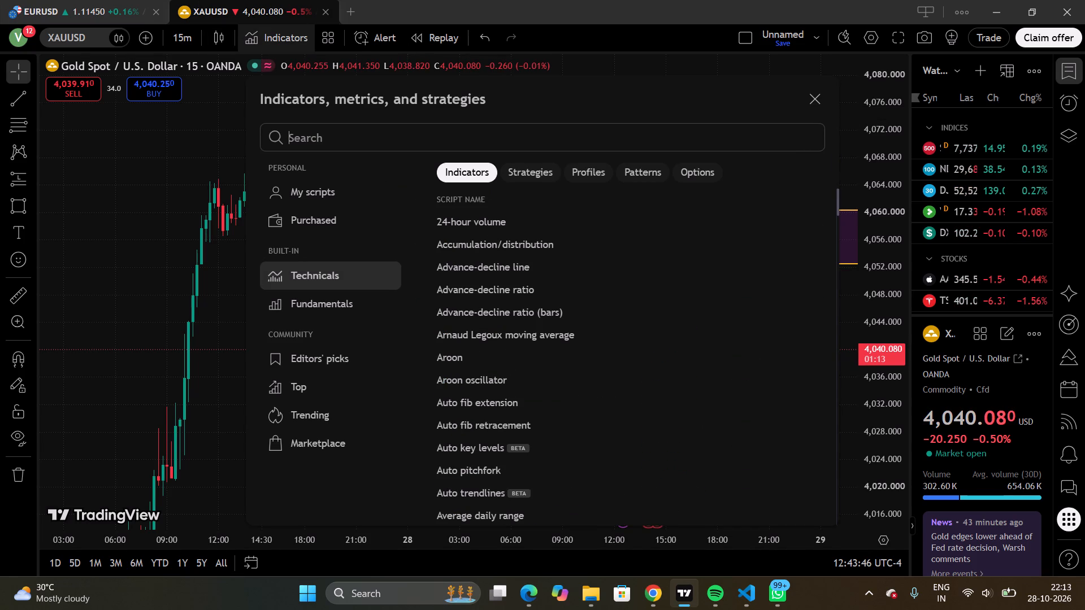
{"action": "type", "text": "ict"}
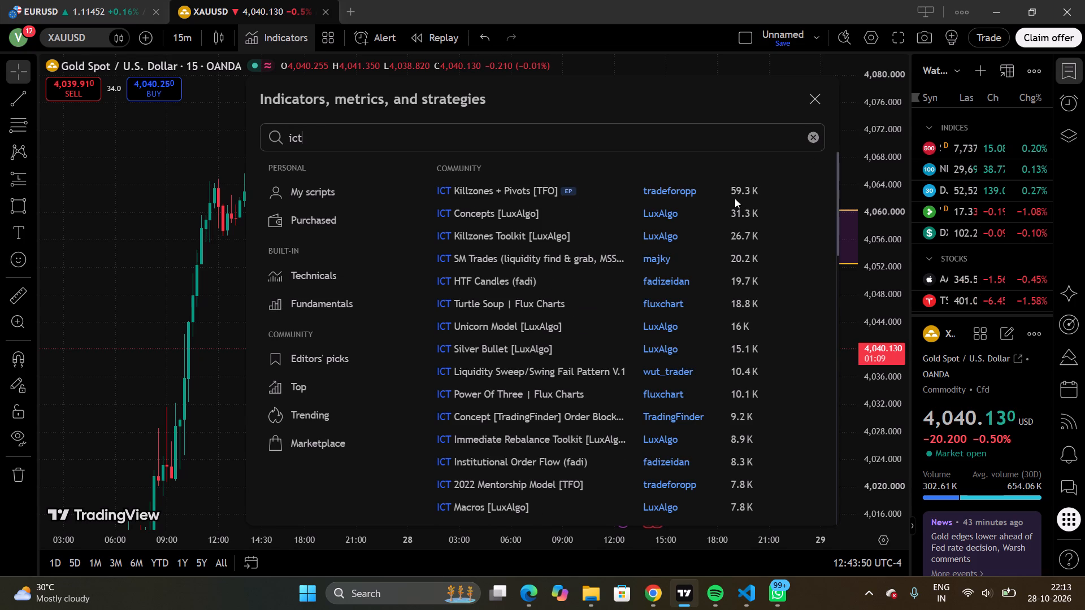
{"action": "scroll", "coordinate": [696, 324], "scroll_direction": "down", "scroll_amount": 4}
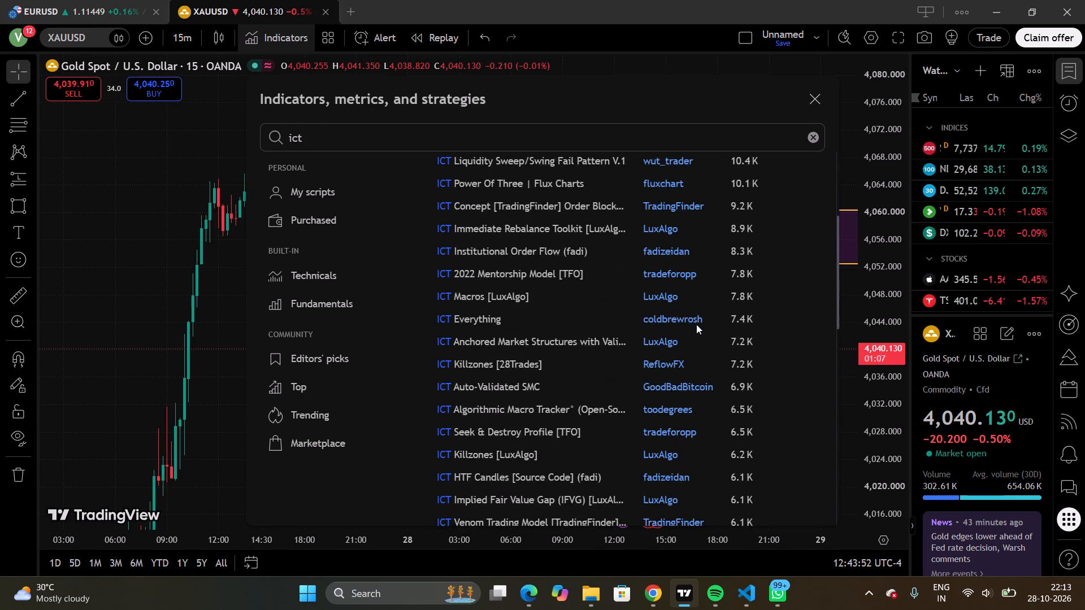
{"action": "scroll", "coordinate": [696, 324], "scroll_direction": "down", "scroll_amount": 9}
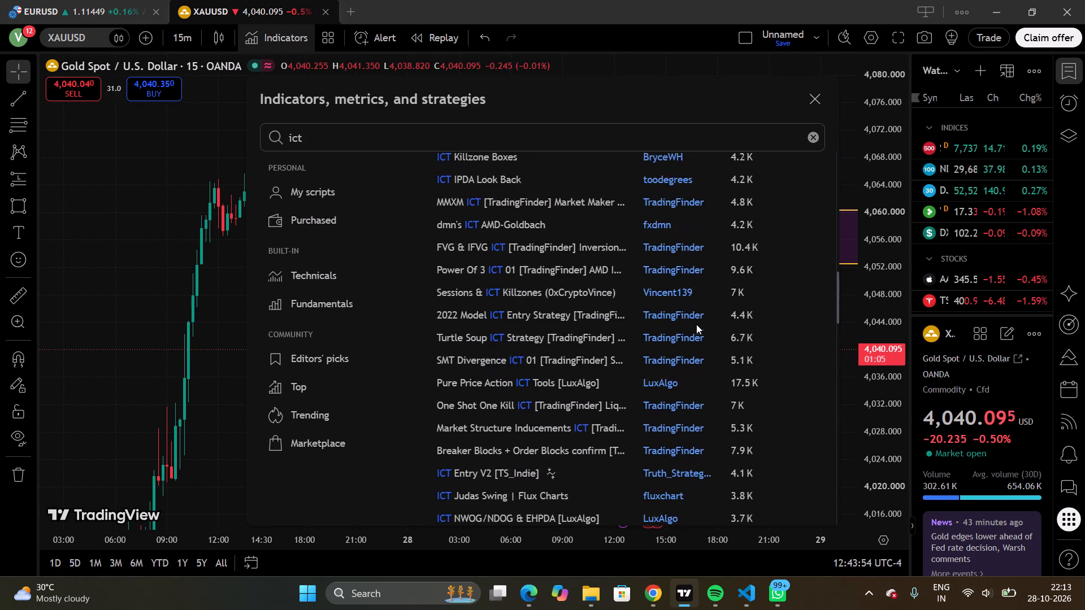
{"action": "scroll", "coordinate": [696, 324], "scroll_direction": "down", "scroll_amount": 9}
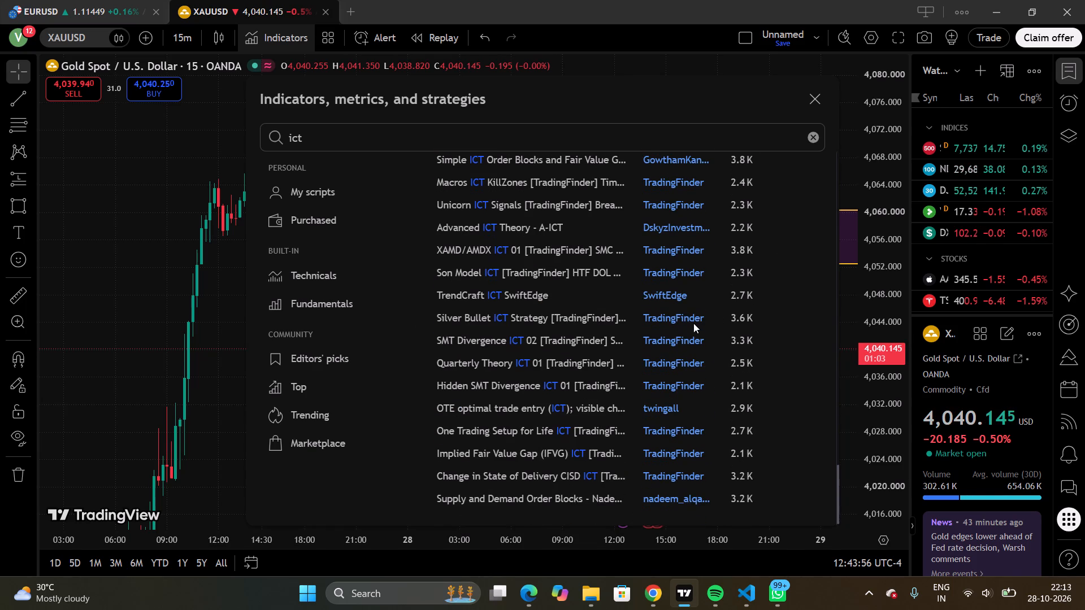
{"action": "scroll", "coordinate": [537, 242], "scroll_direction": "up", "scroll_amount": 14}
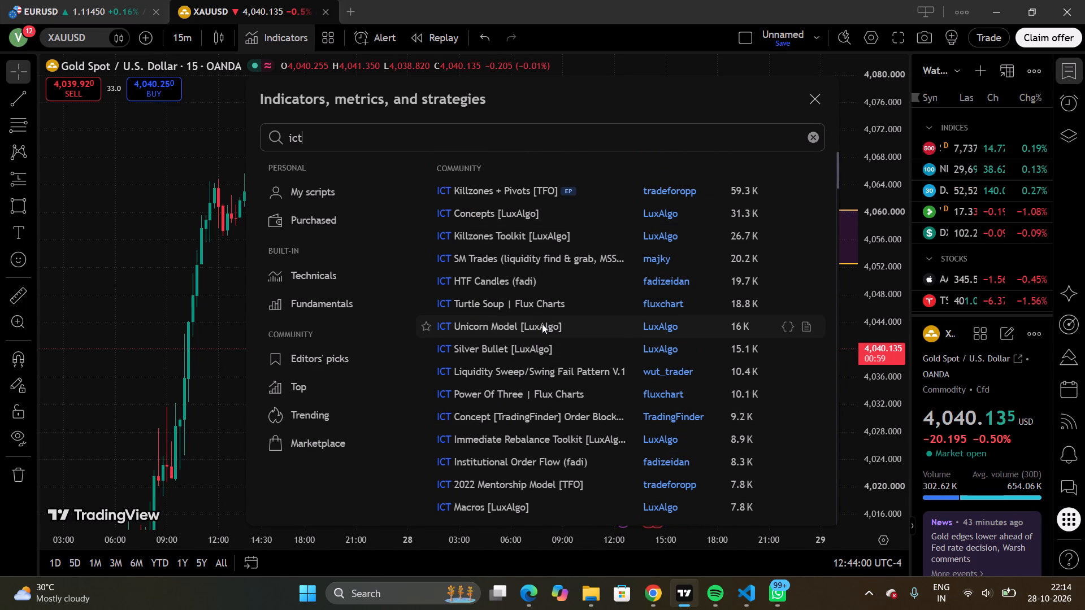
{"action": "left_click", "coordinate": [503, 190]}
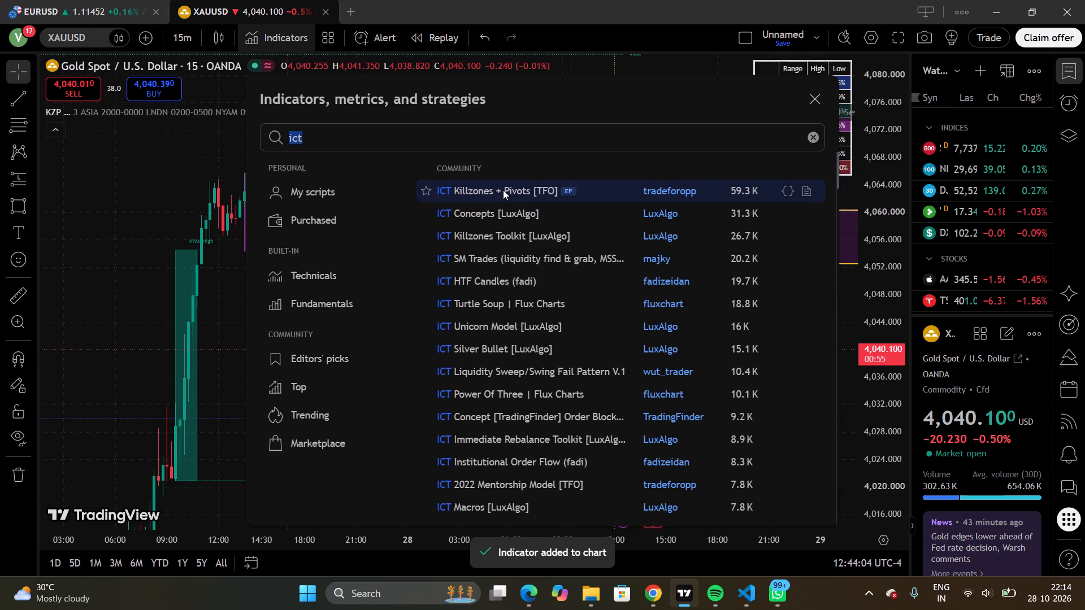
{"action": "left_click", "coordinate": [556, 213]}
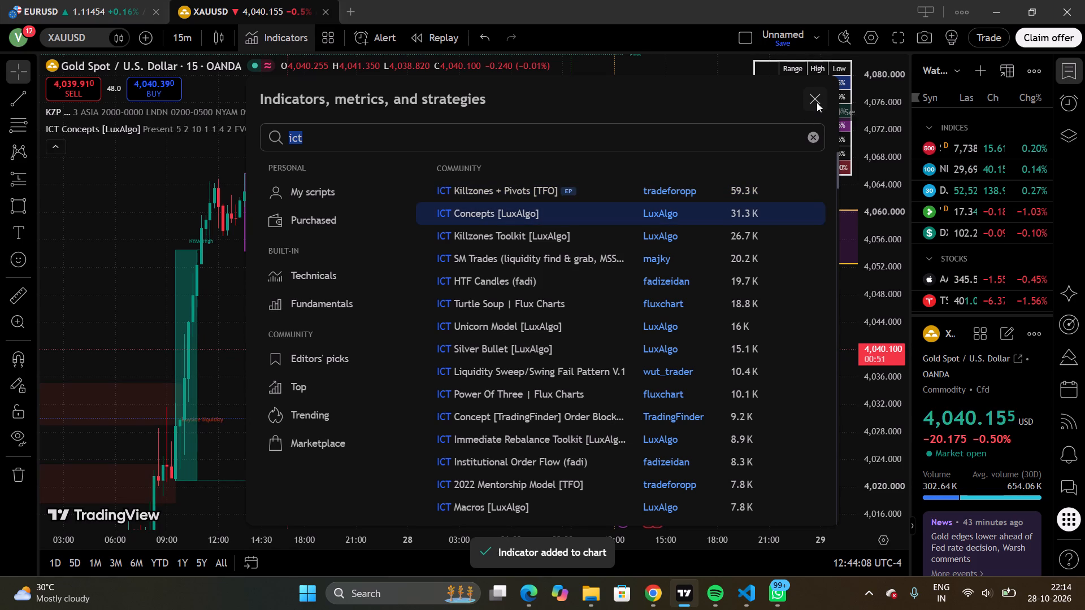
{"action": "left_click", "coordinate": [817, 102]}
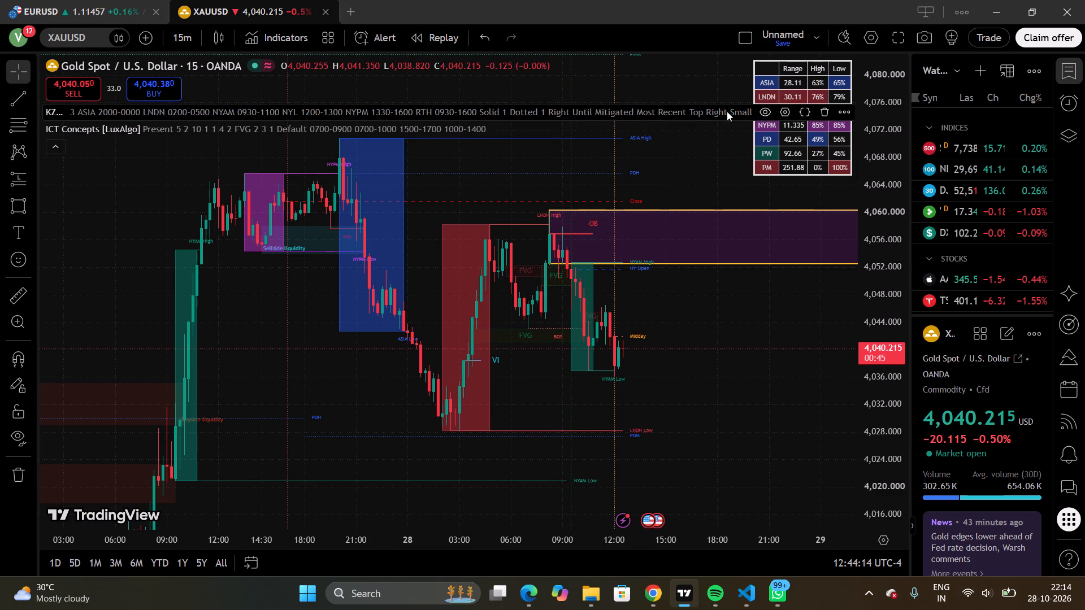
Hide the ICT Killzones + Pivots [TFO] indicator, leaving ICT Concepts [LuxAlgo] displayed on the chart.
{"action": "left_click", "coordinate": [761, 109]}
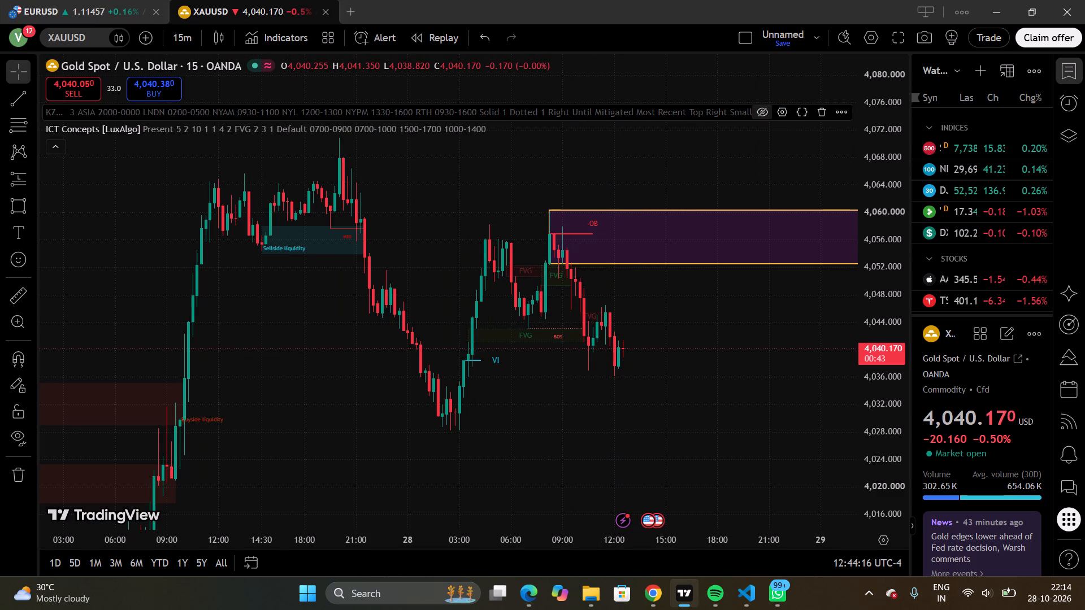
Hide all drawings on the gold chart, including the purple rectangle zone.
{"action": "left_click_drag", "start_coordinate": [687, 391], "coordinate": [691, 384]}
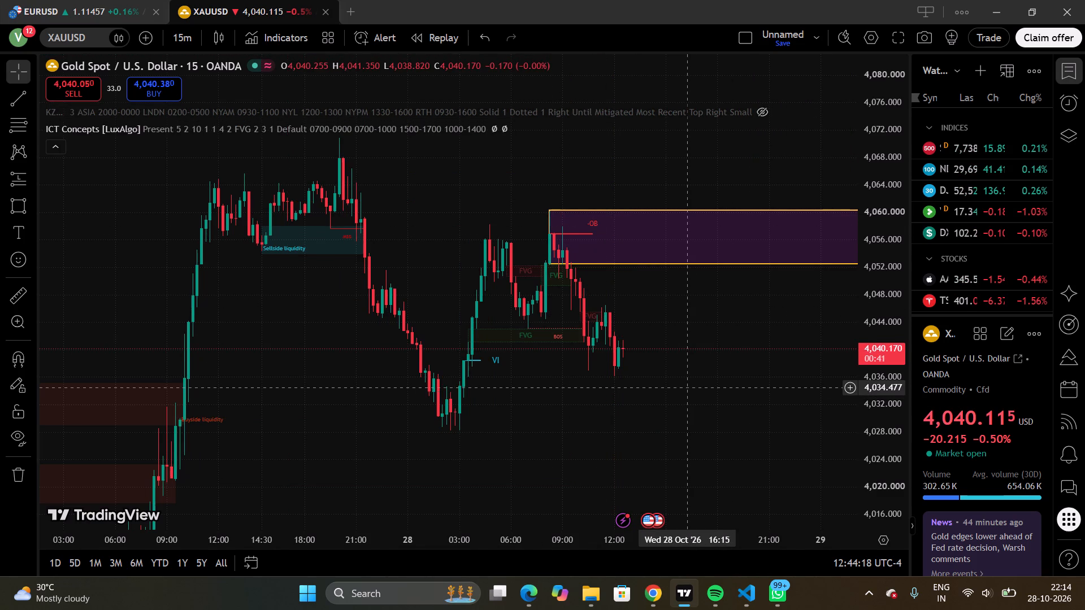
{"action": "left_click_drag", "start_coordinate": [691, 384], "coordinate": [691, 374]}
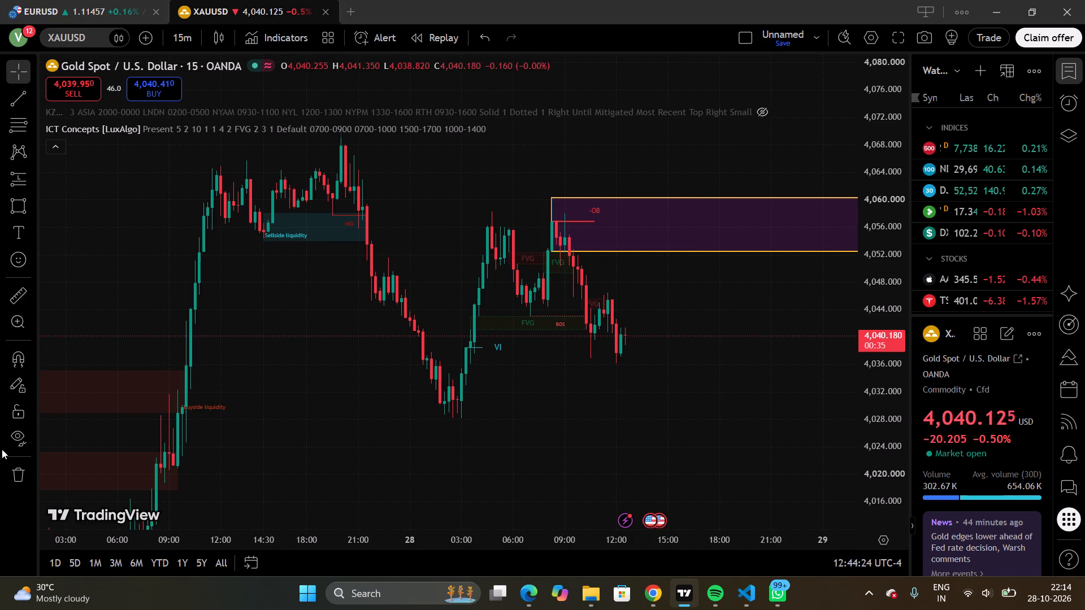
{"action": "left_click", "coordinate": [32, 439]}
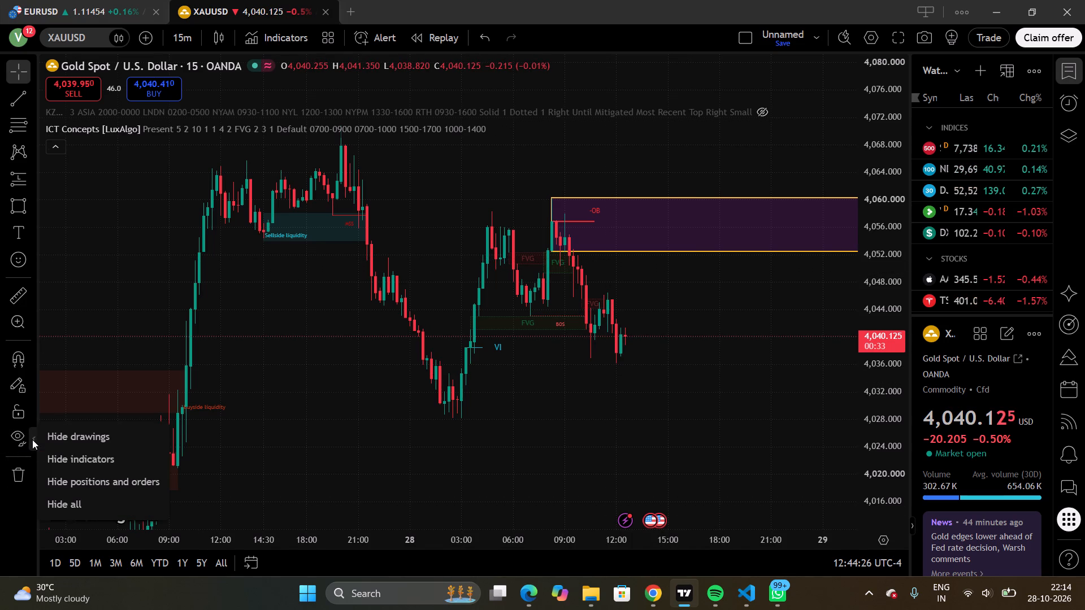
{"action": "left_click", "coordinate": [74, 437]}
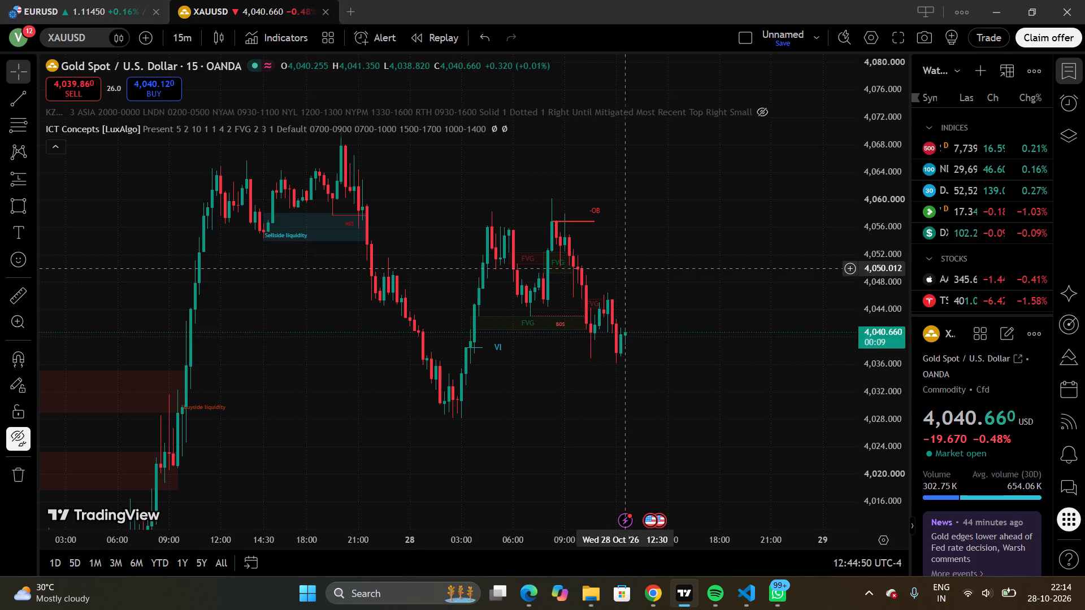
Examine the ICT Concepts liquidity zones, fair value gaps, order block and structure labels against gold's price action on 27–28 October.
{"action": "left_click", "coordinate": [480, 333]}
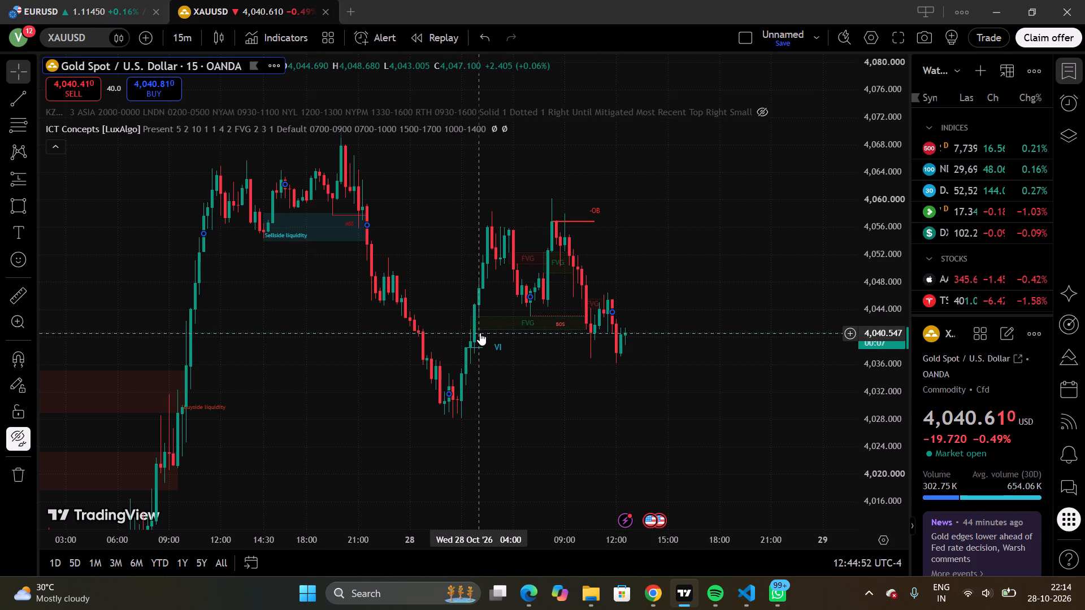
{"action": "left_click", "coordinate": [494, 325]}
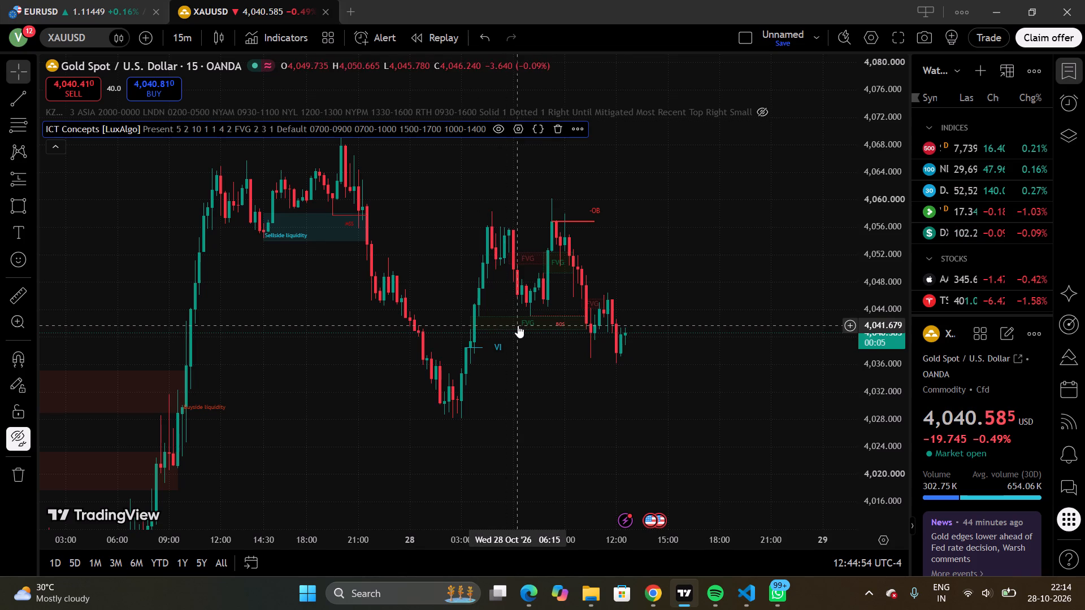
{"action": "left_click", "coordinate": [338, 242]}
{"action": "left_click", "coordinate": [341, 235]}
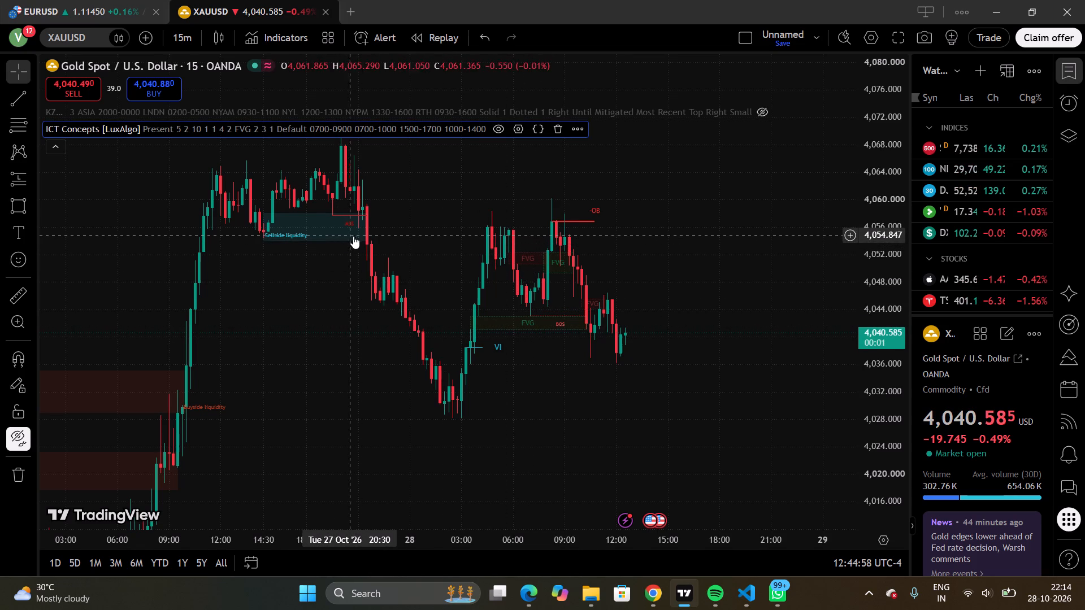
{"action": "left_click", "coordinate": [387, 273]}
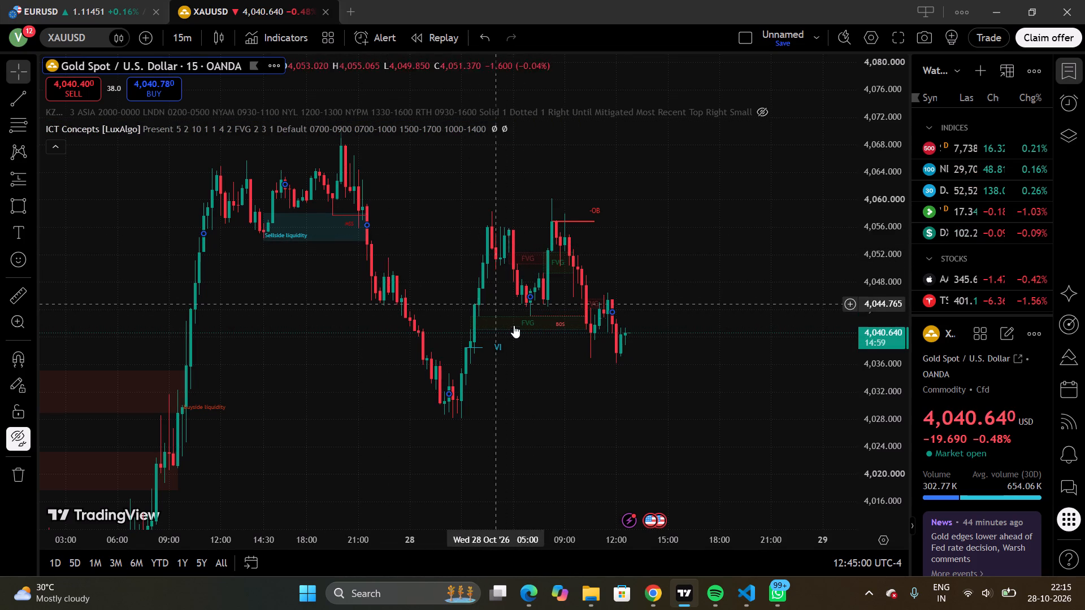
{"action": "left_click", "coordinate": [517, 330]}
{"action": "left_click", "coordinate": [530, 328]}
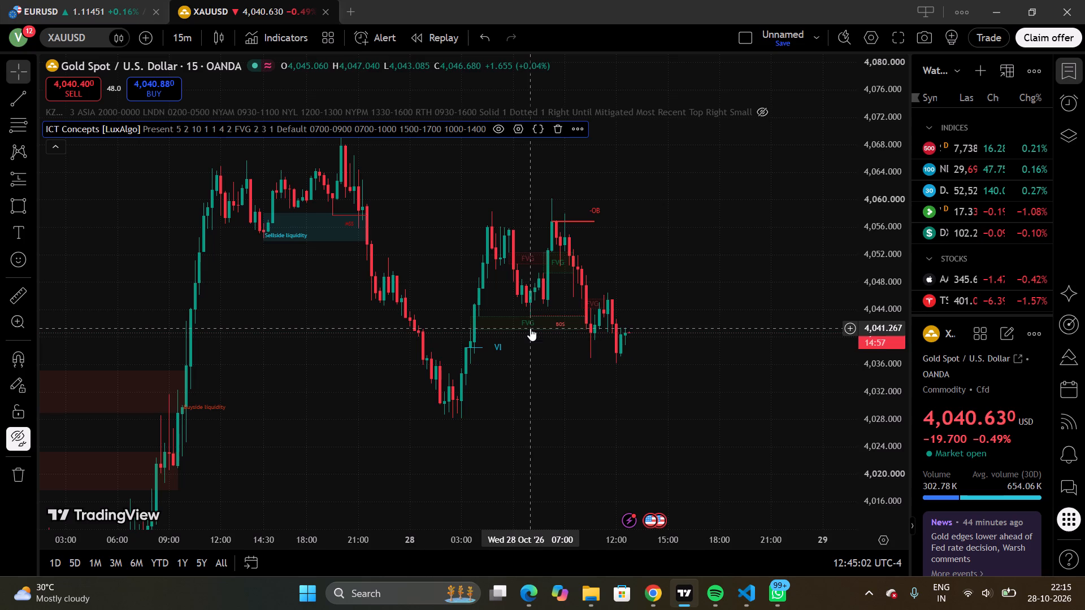
{"action": "left_click_drag", "start_coordinate": [651, 317], "coordinate": [639, 255]}
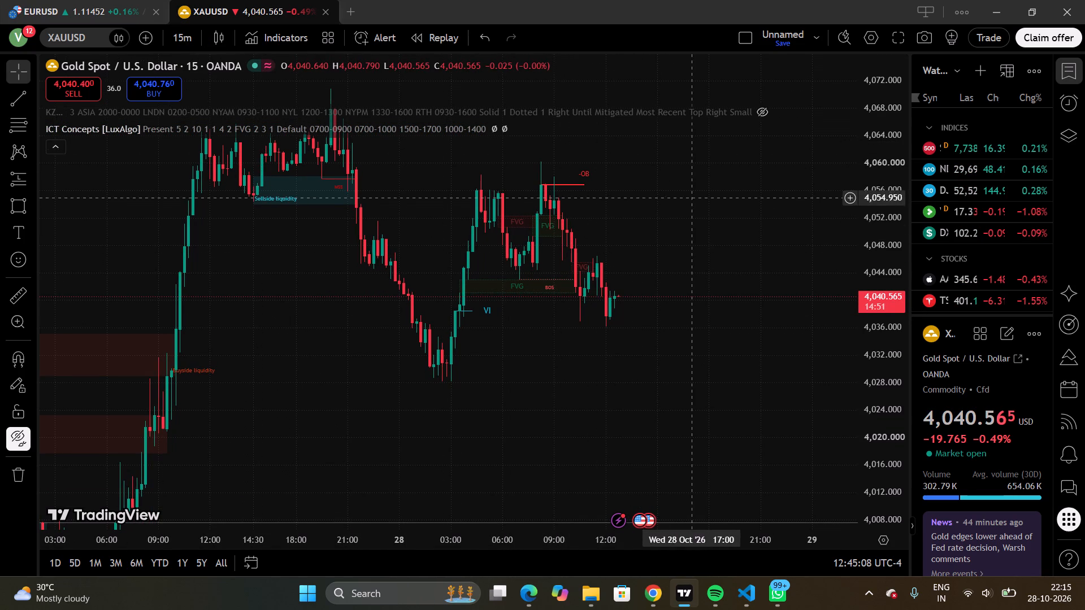
{"action": "scroll", "coordinate": [685, 210], "scroll_direction": "right", "scroll_amount": 1}
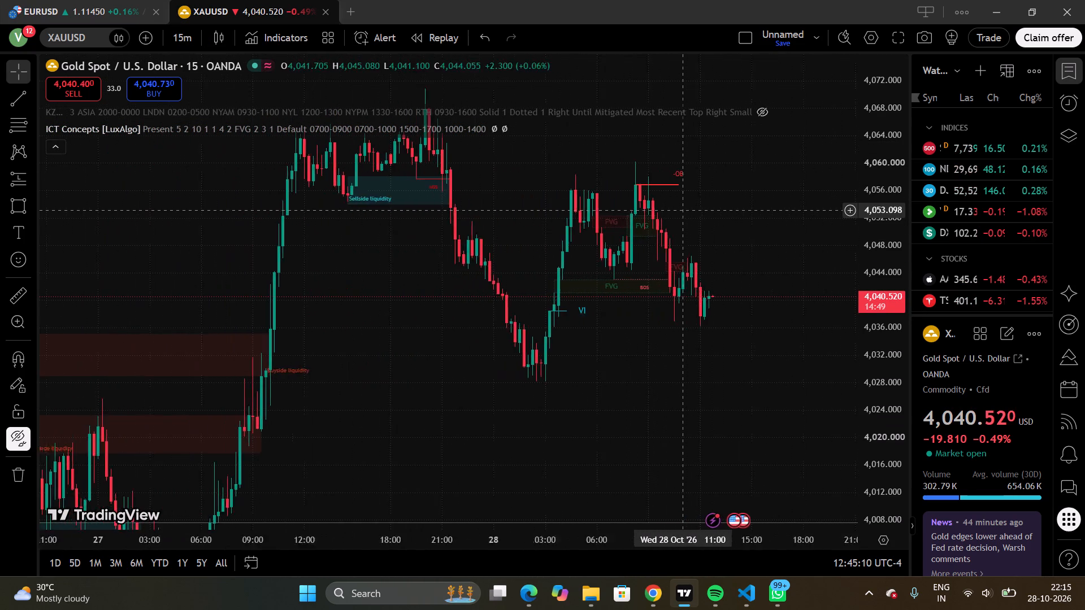
{"action": "scroll", "coordinate": [685, 210], "scroll_direction": "right", "scroll_amount": 1}
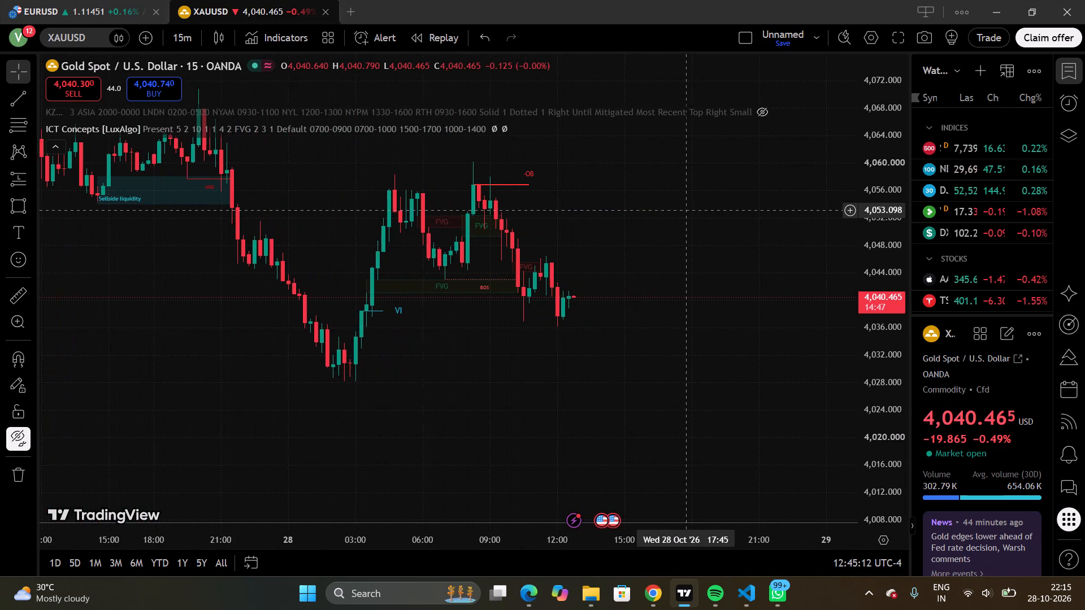
{"action": "scroll", "coordinate": [685, 210], "scroll_direction": "right", "scroll_amount": 1}
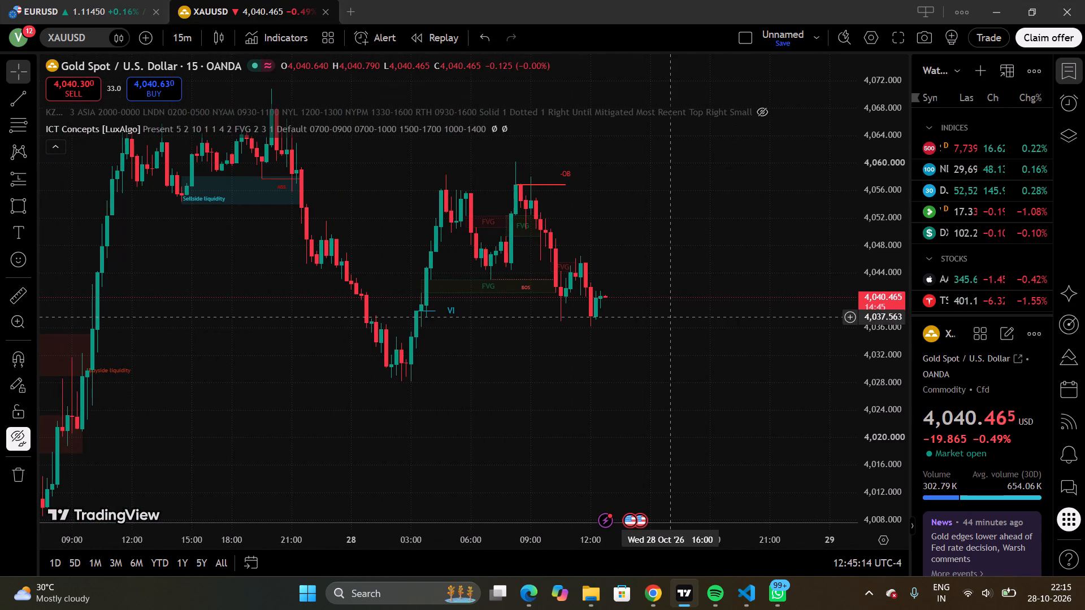
{"action": "left_click_drag", "start_coordinate": [876, 373], "coordinate": [899, 316]}
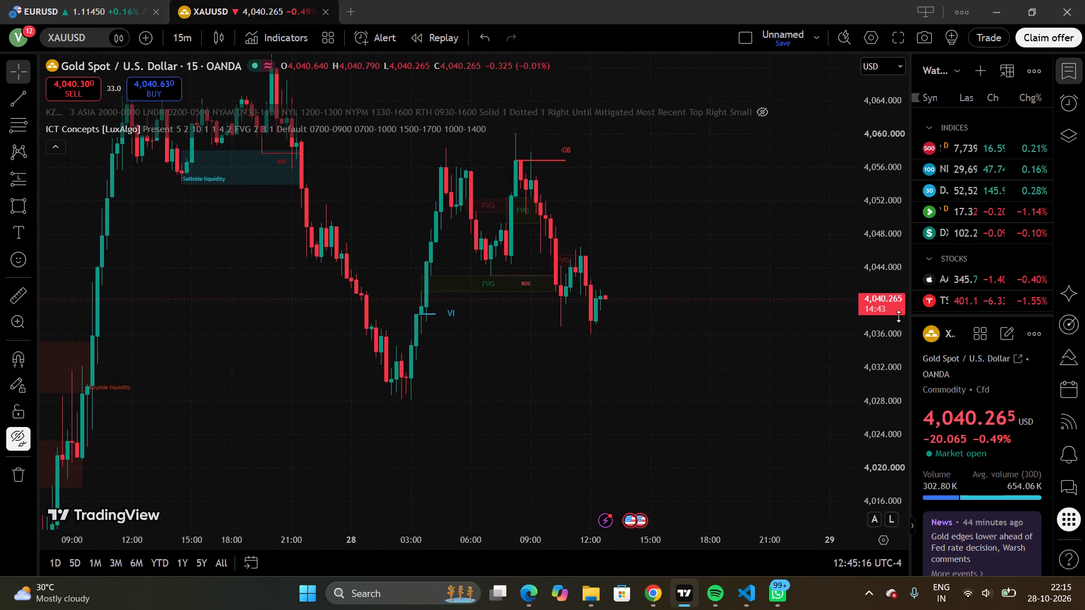
{"action": "left_click_drag", "start_coordinate": [899, 316], "coordinate": [899, 315]}
{"action": "left_click_drag", "start_coordinate": [563, 197], "coordinate": [618, 237]}
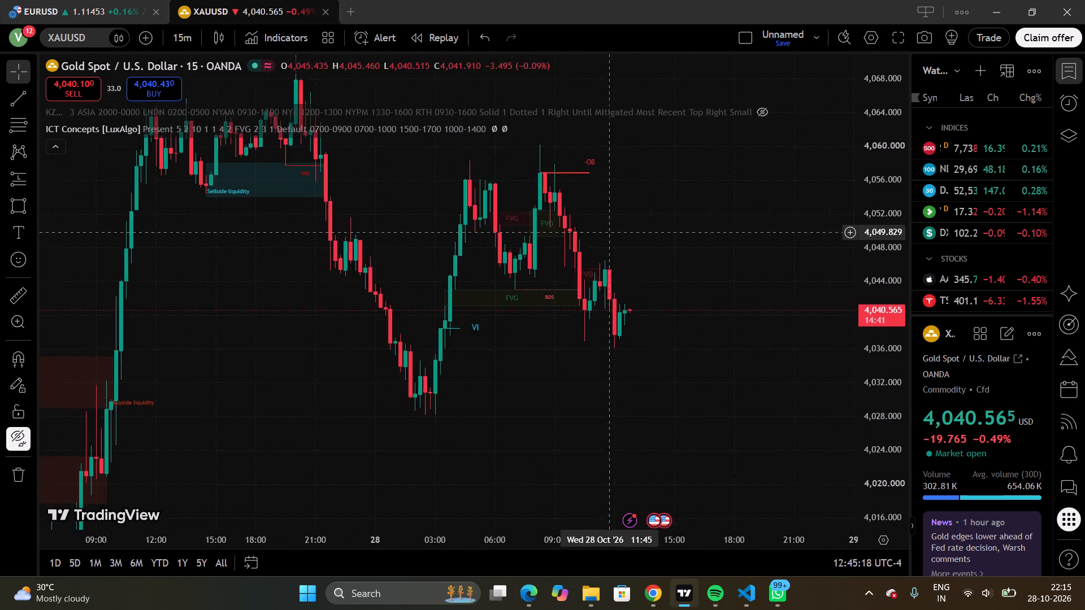
{"action": "left_click_drag", "start_coordinate": [618, 237], "coordinate": [660, 266]}
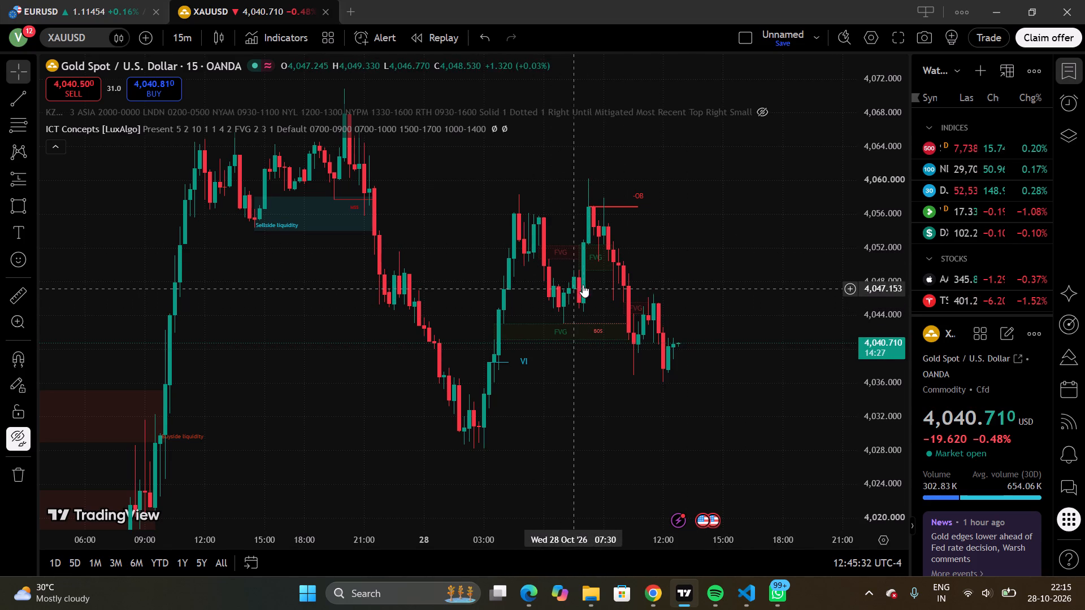
{"action": "right_click", "coordinate": [598, 260]}
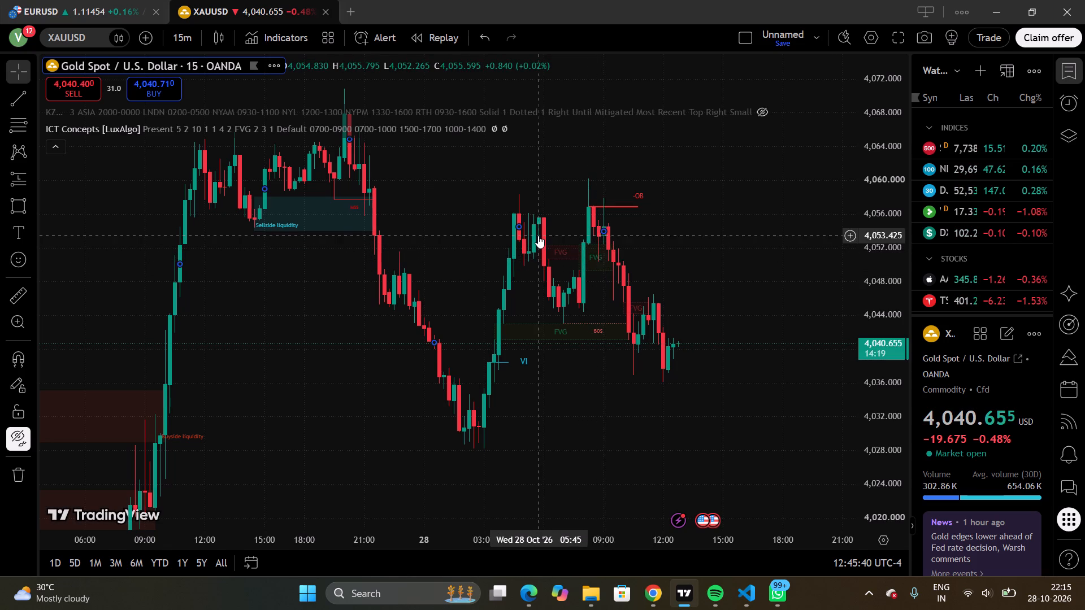
{"action": "left_click", "coordinate": [554, 249]}
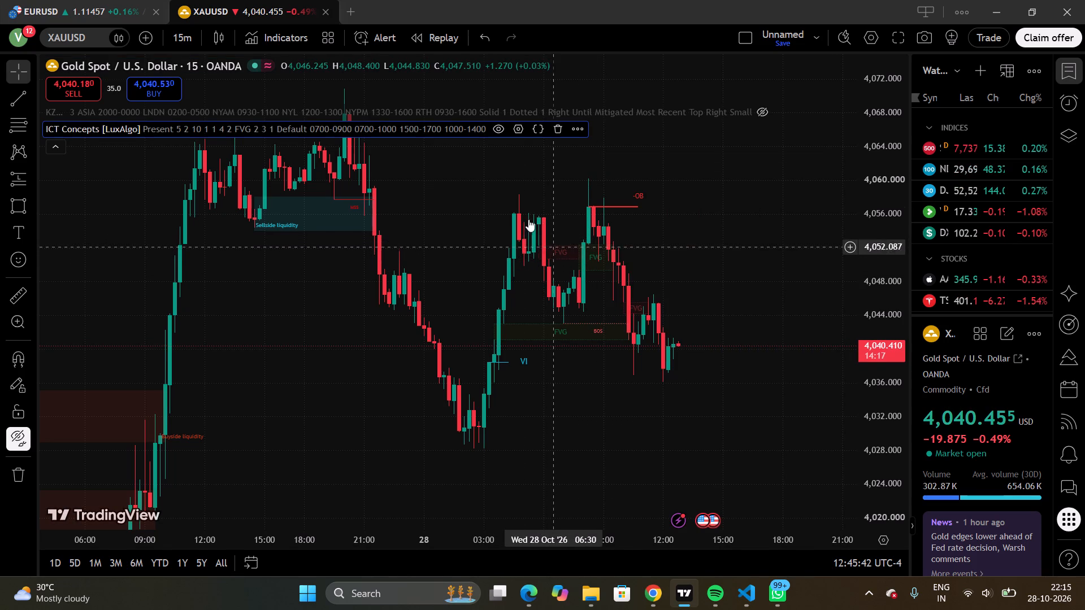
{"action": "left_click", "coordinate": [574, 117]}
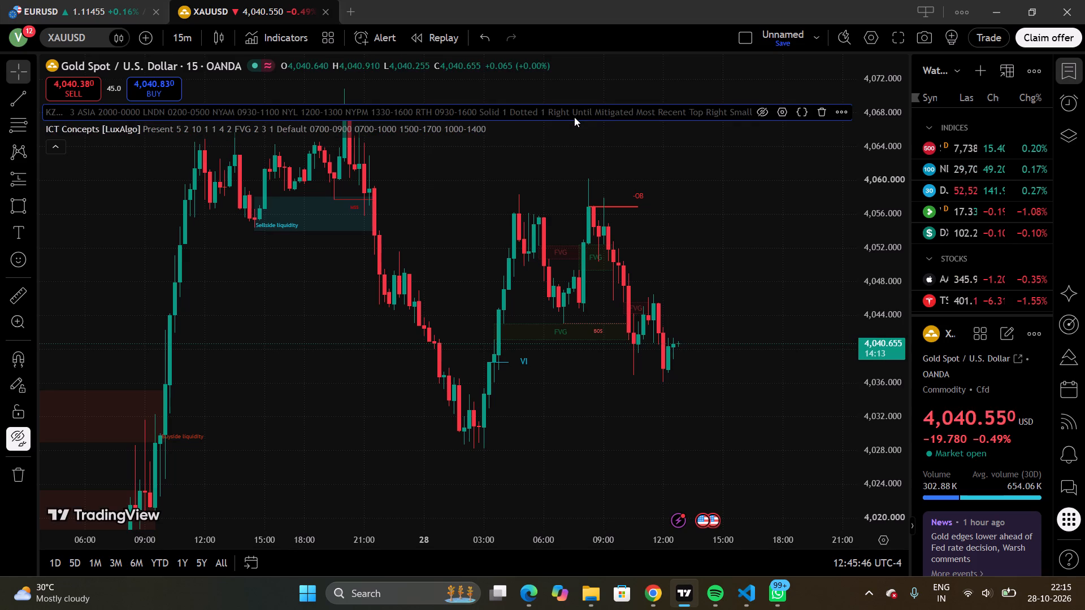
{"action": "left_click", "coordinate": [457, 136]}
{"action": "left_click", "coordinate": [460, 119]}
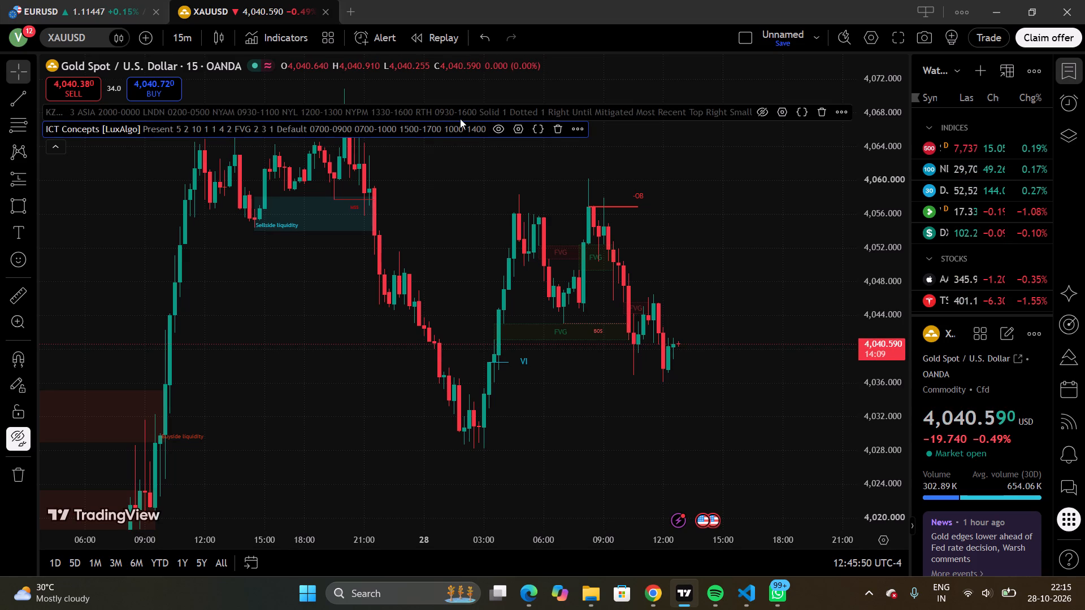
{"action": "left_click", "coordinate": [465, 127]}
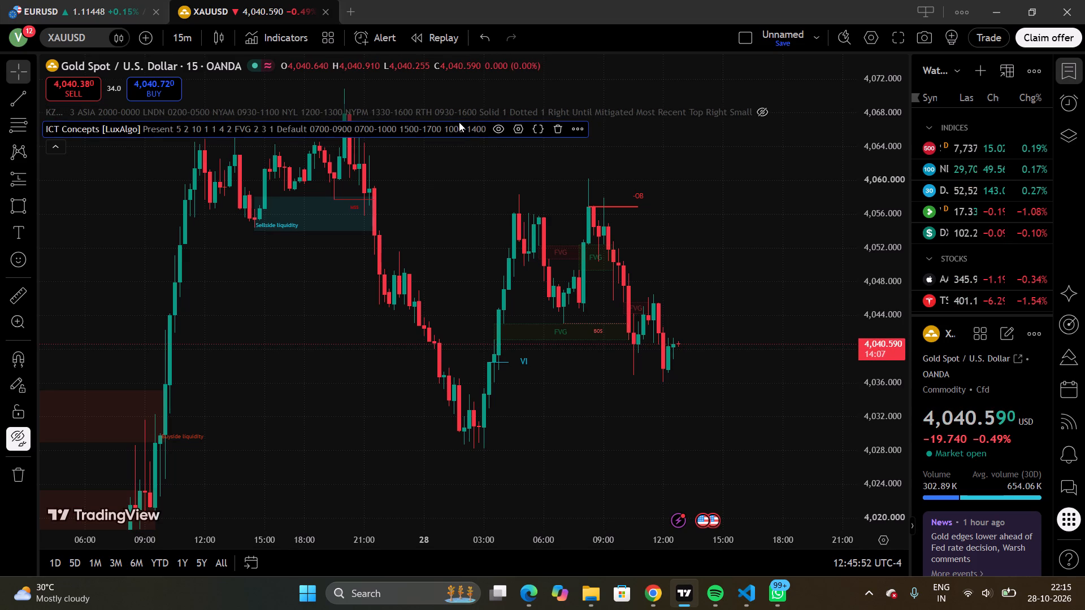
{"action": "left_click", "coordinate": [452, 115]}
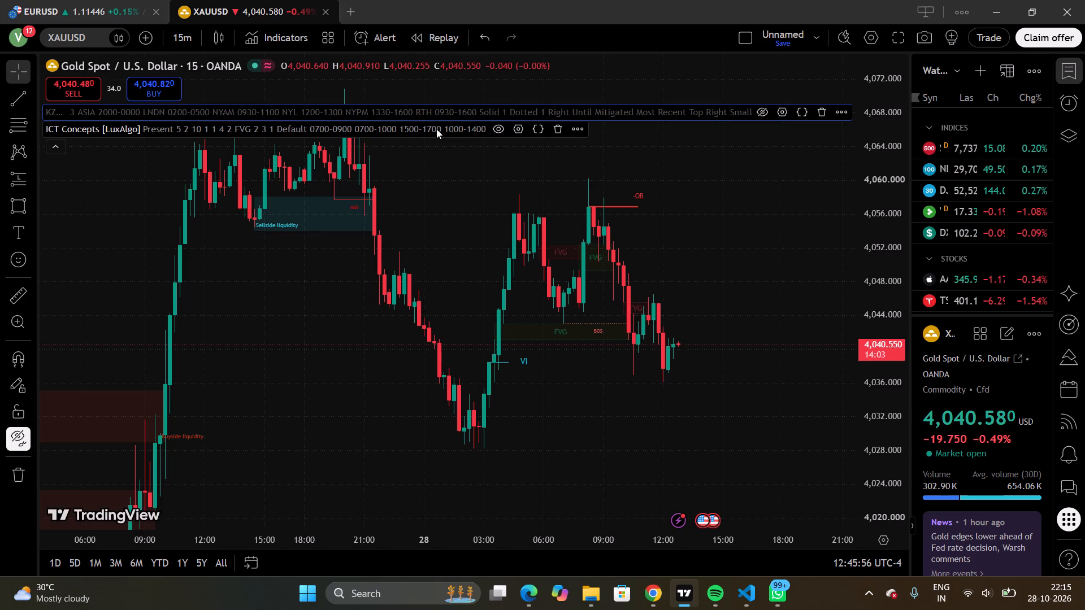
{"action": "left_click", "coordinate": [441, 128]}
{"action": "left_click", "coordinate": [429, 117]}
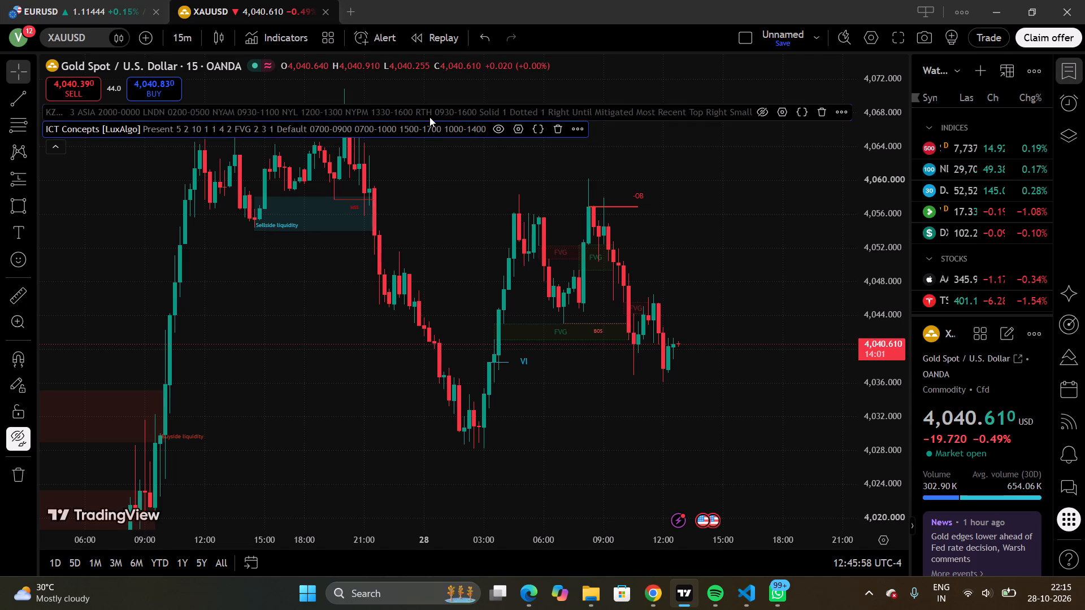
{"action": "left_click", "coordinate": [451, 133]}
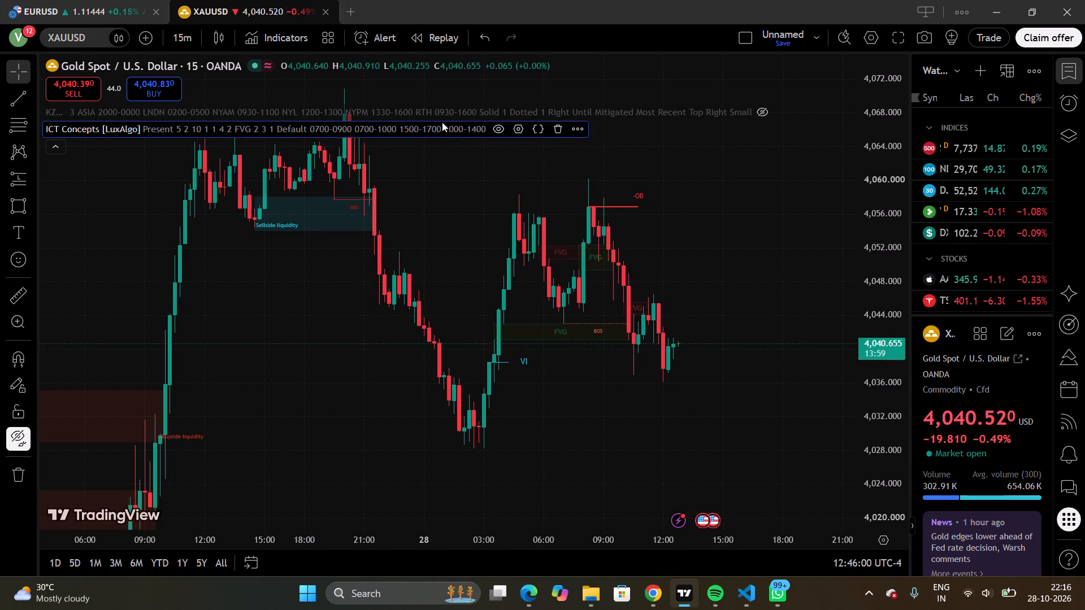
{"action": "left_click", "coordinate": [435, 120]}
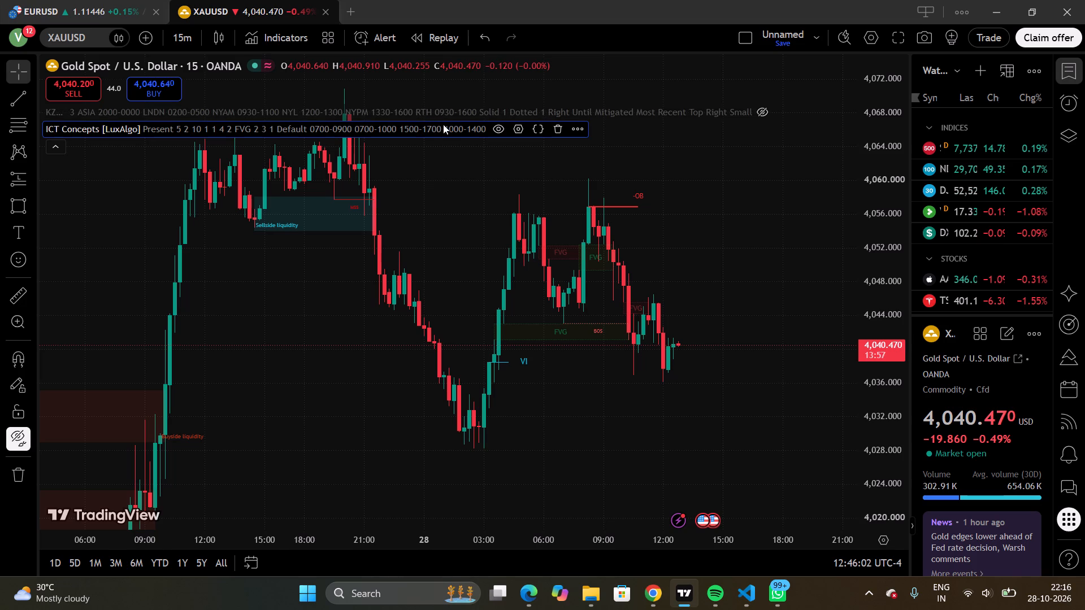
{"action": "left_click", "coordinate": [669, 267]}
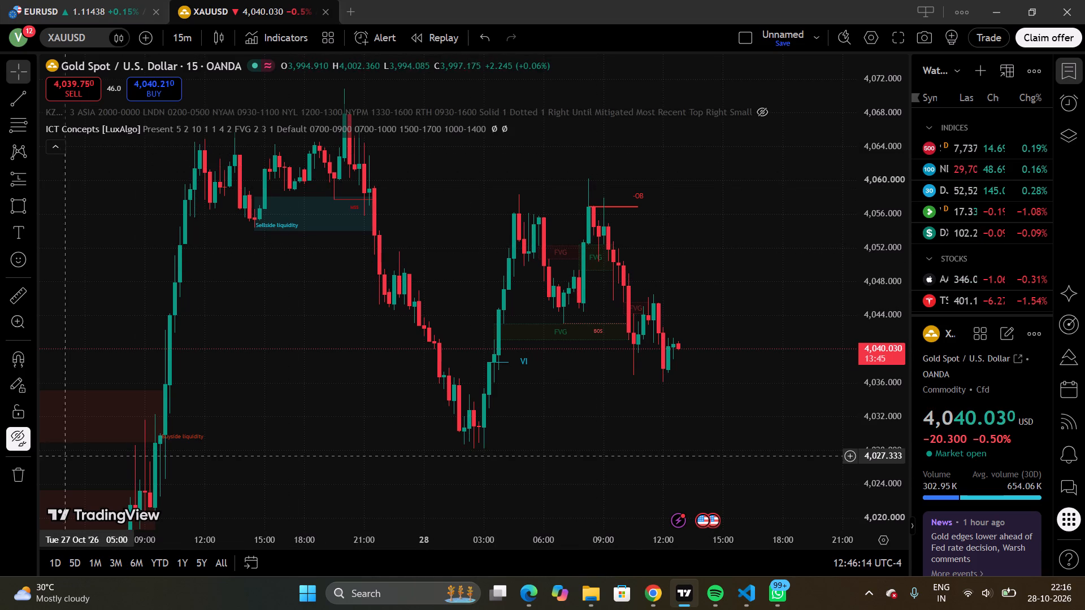
Show all hidden drawings on the gold chart again.
{"action": "left_click", "coordinate": [15, 431]}
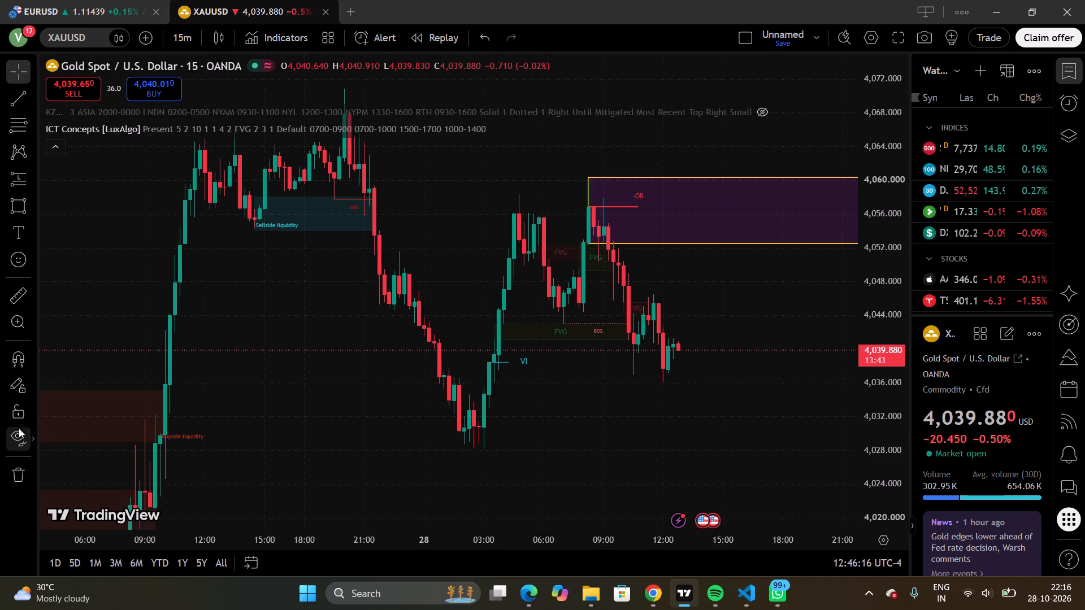
Draw a rectangle over the 28 October 10:00 fair value gap, about 4,044–4,045.5, and extend it to about 05:00 on 29 October.
{"action": "left_click_drag", "start_coordinate": [540, 433], "coordinate": [349, 421]}
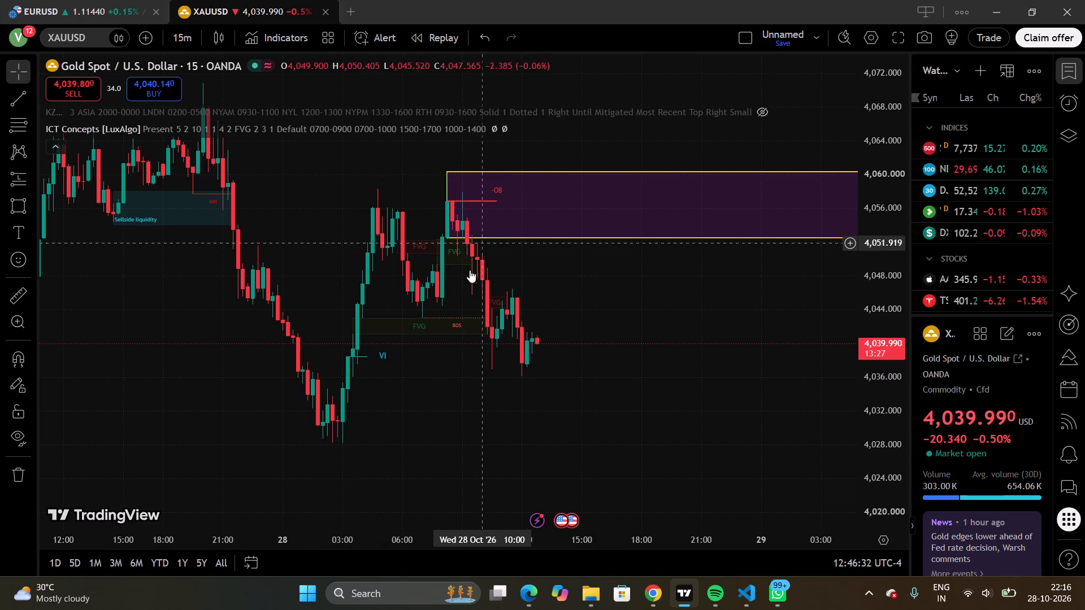
{"action": "left_click_drag", "start_coordinate": [349, 170], "coordinate": [272, 188]}
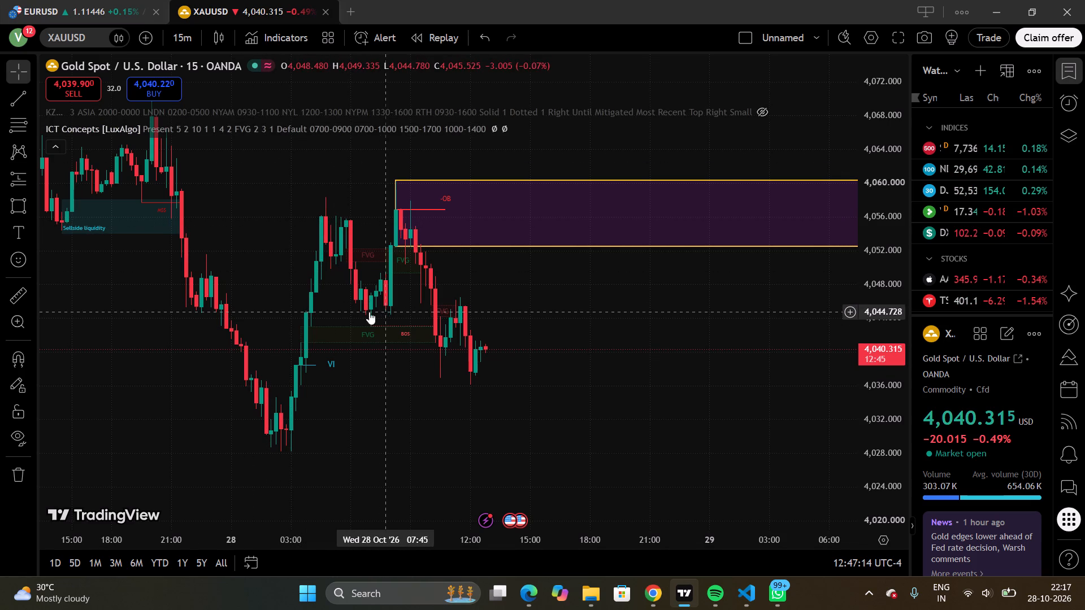
{"action": "left_click", "coordinate": [20, 211]}
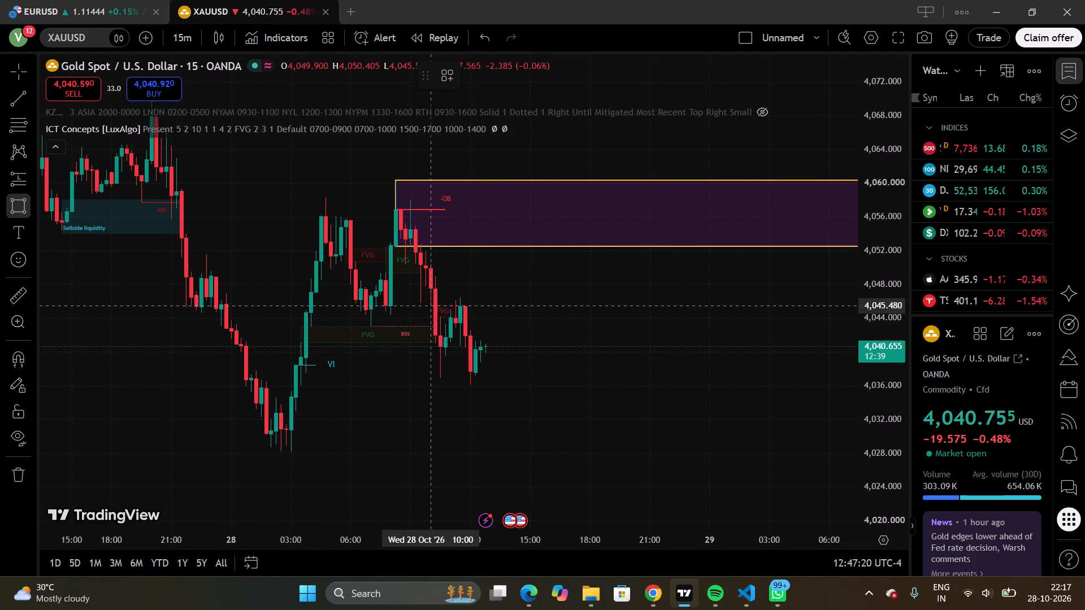
{"action": "left_click_drag", "start_coordinate": [431, 305], "coordinate": [455, 311]}
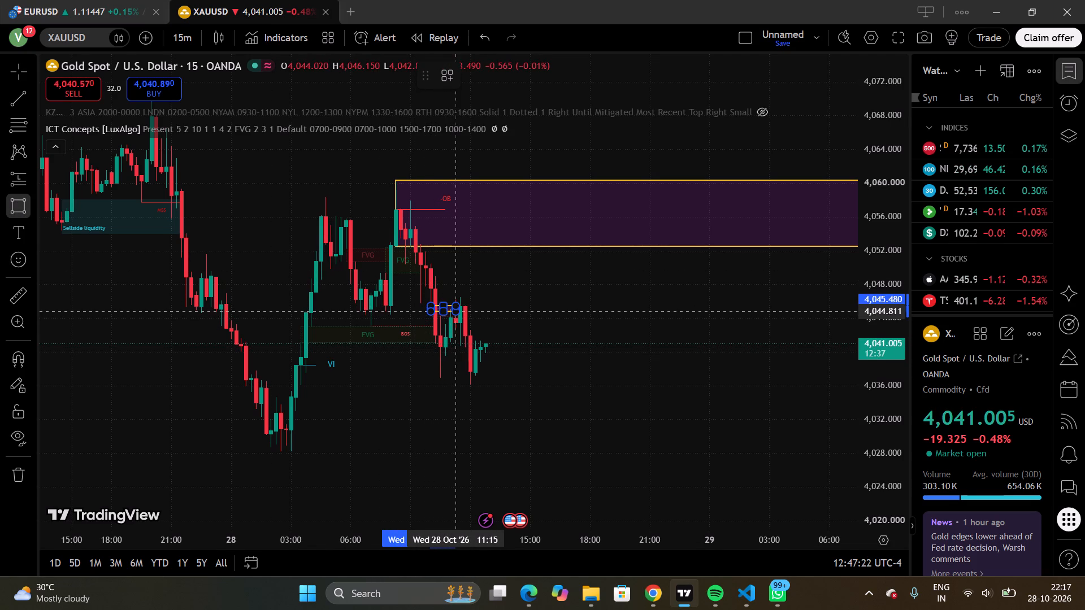
{"action": "left_click_drag", "start_coordinate": [455, 311], "coordinate": [471, 315]}
{"action": "left_click", "coordinate": [471, 315]}
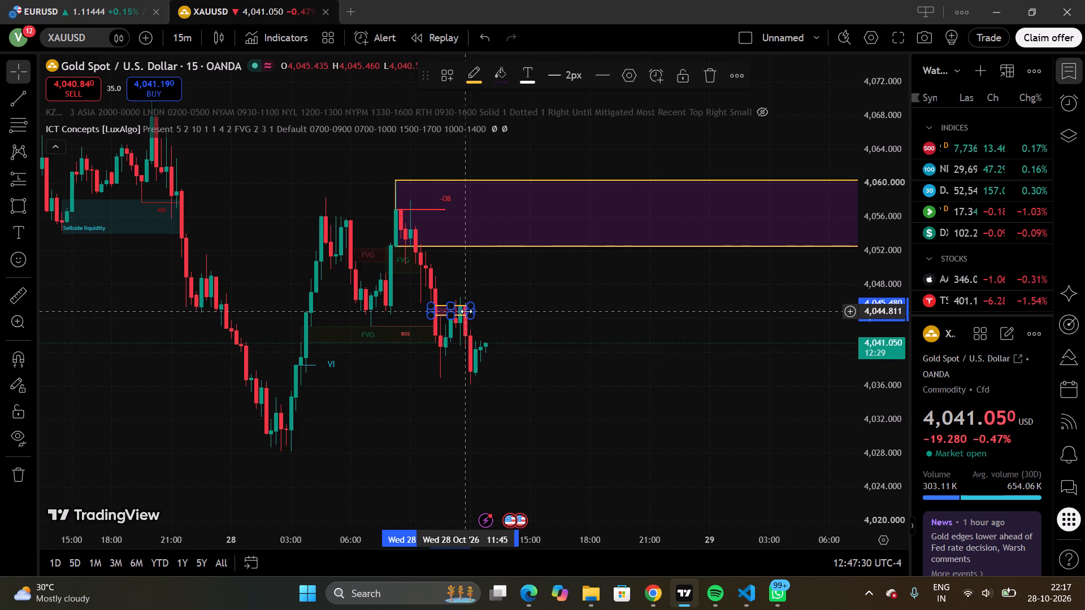
{"action": "left_click_drag", "start_coordinate": [467, 311], "coordinate": [814, 317]}
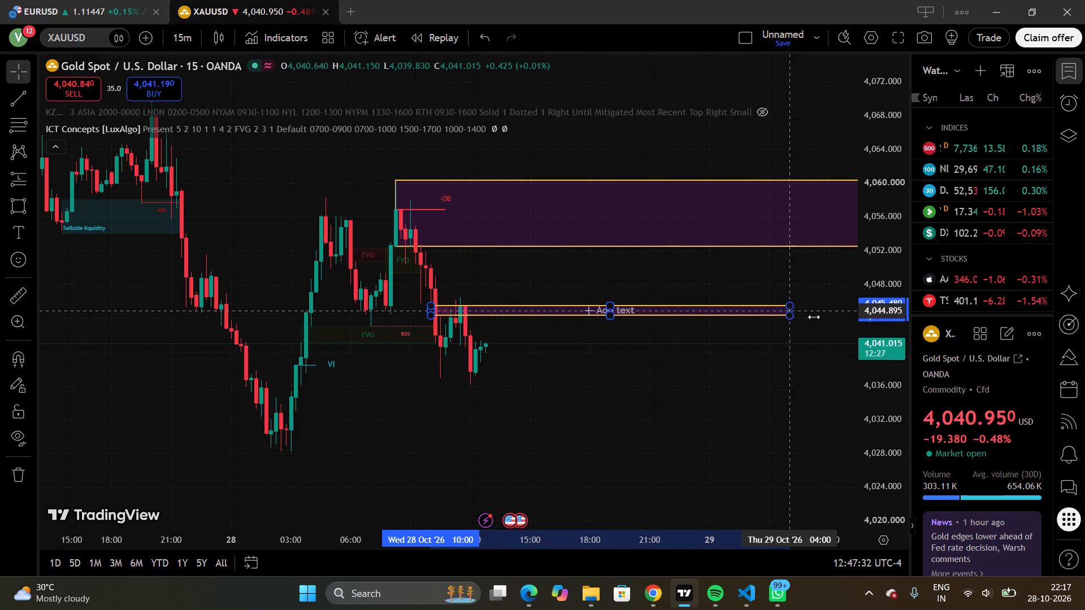
{"action": "left_click_drag", "start_coordinate": [814, 317], "coordinate": [814, 316]}
{"action": "left_click", "coordinate": [810, 347]}
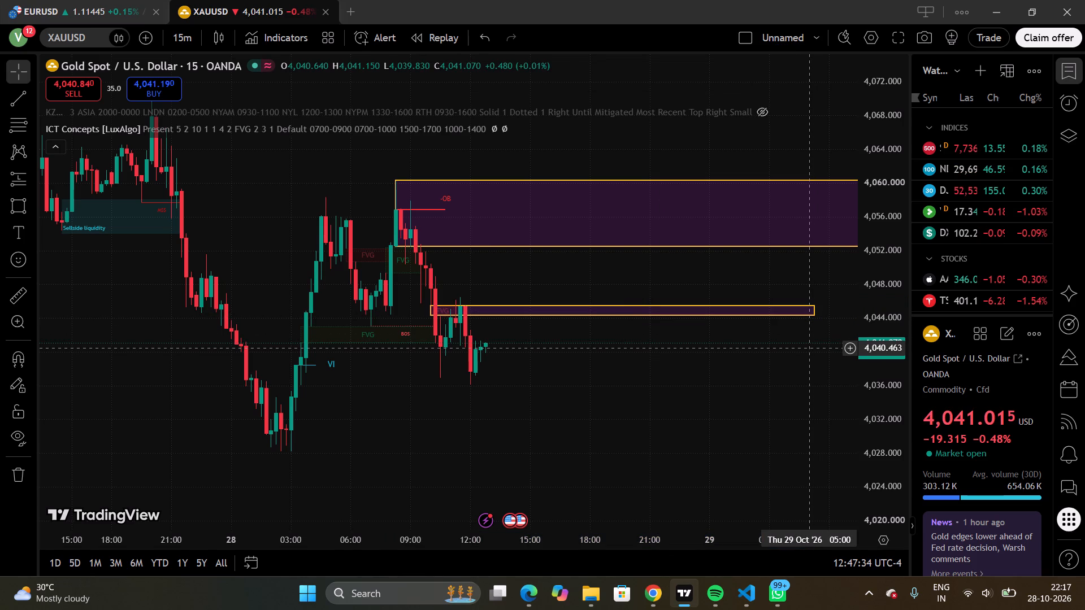
{"action": "left_click", "coordinate": [567, 428]}
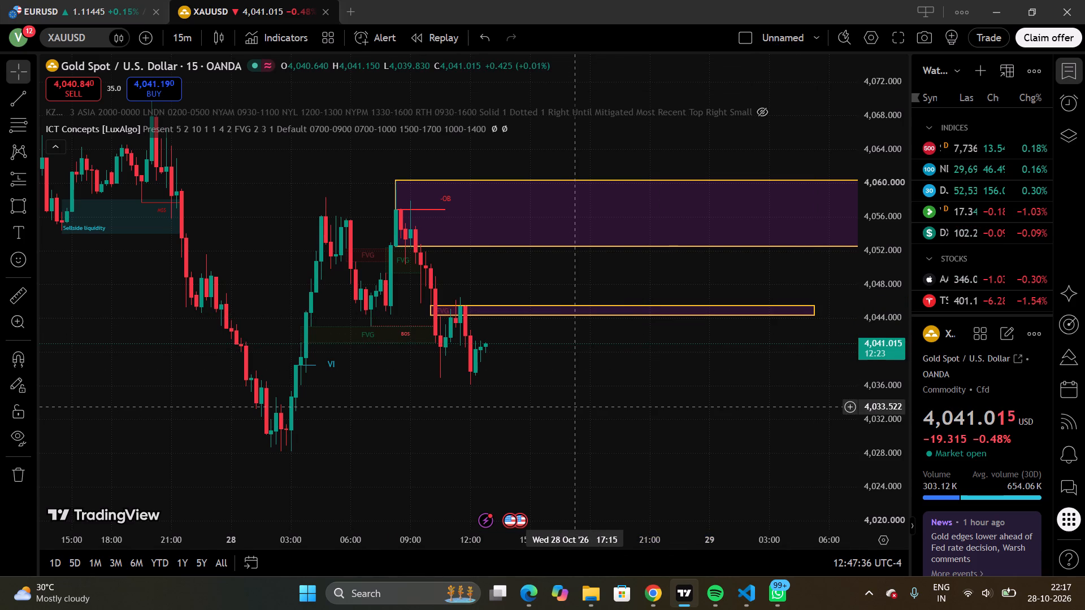
Examine gold's 27–28 October price action against the two purple rectangle zones and the ICT Concepts markings.
{"action": "left_click_drag", "start_coordinate": [573, 406], "coordinate": [642, 374]}
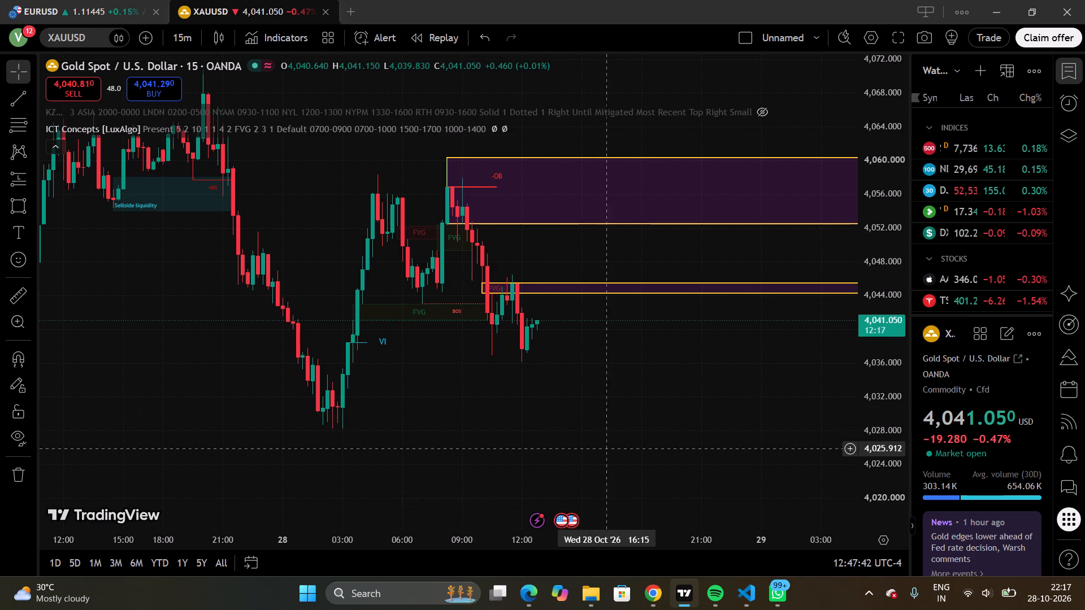
{"action": "left_click_drag", "start_coordinate": [615, 385], "coordinate": [599, 382]}
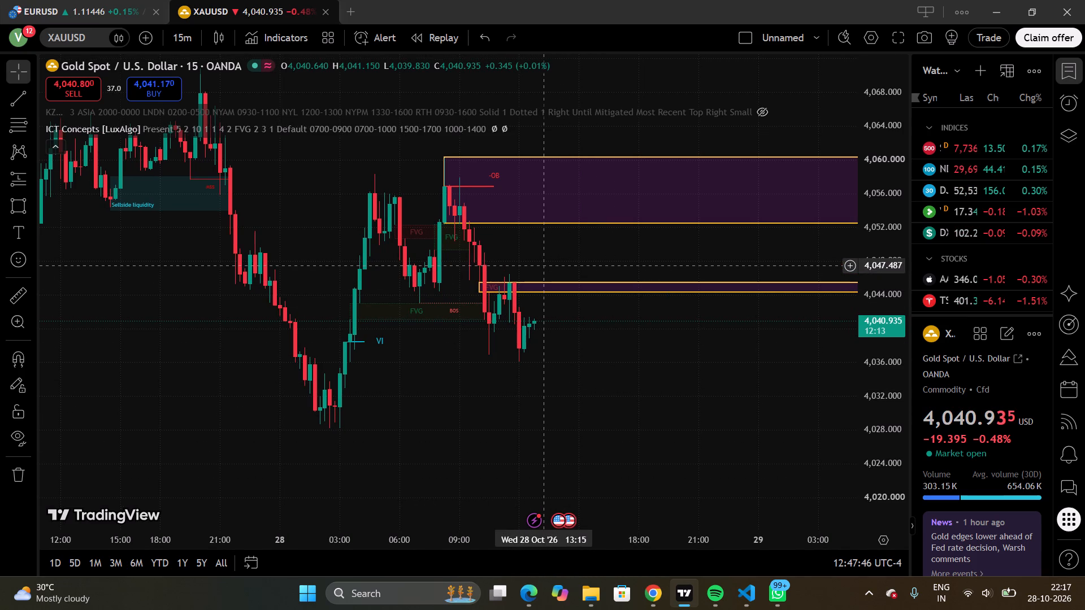
{"action": "left_click_drag", "start_coordinate": [542, 265], "coordinate": [550, 295]}
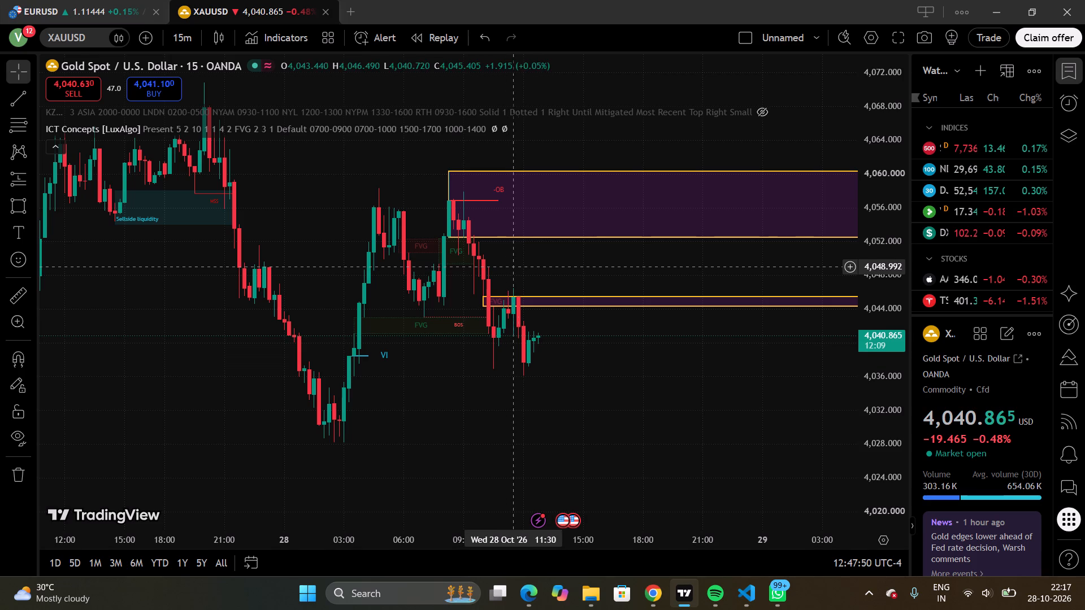
{"action": "left_click_drag", "start_coordinate": [536, 273], "coordinate": [541, 245]}
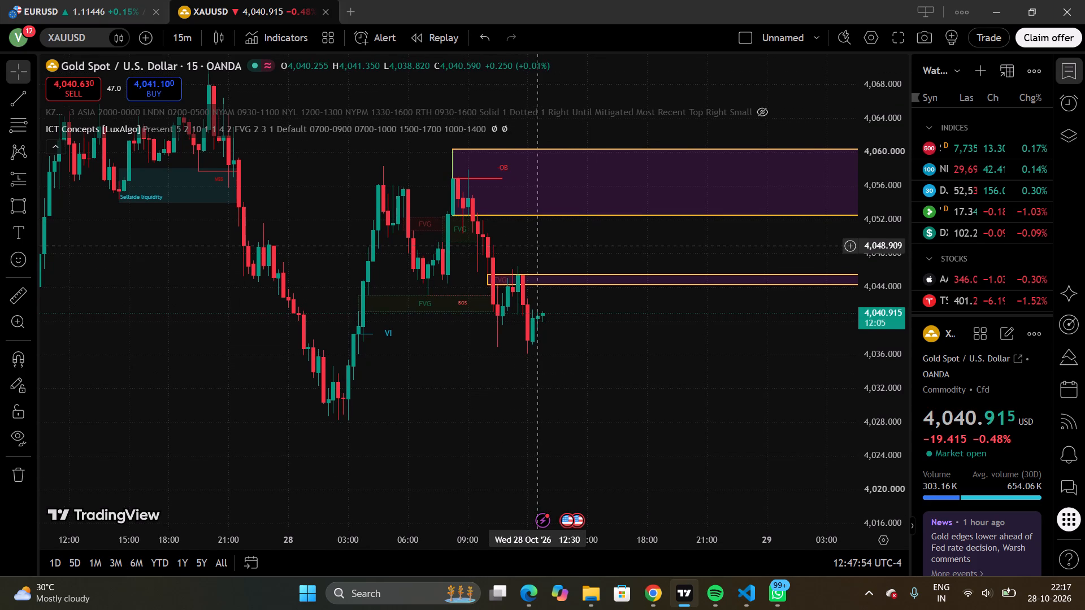
{"action": "left_click_drag", "start_coordinate": [541, 245], "coordinate": [541, 245]}
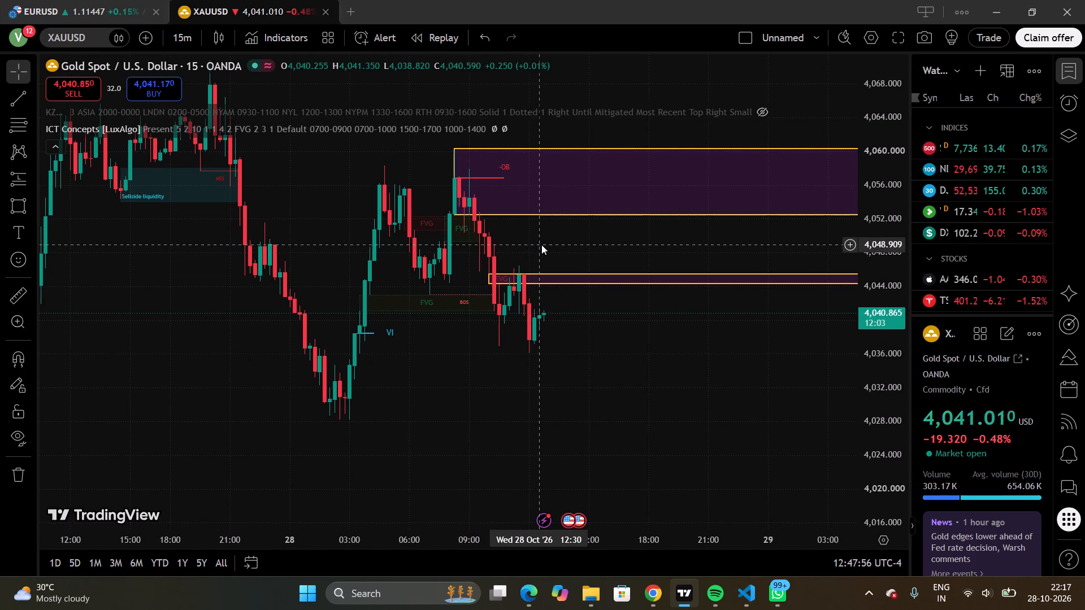
{"action": "left_click_drag", "start_coordinate": [541, 245], "coordinate": [393, 405]}
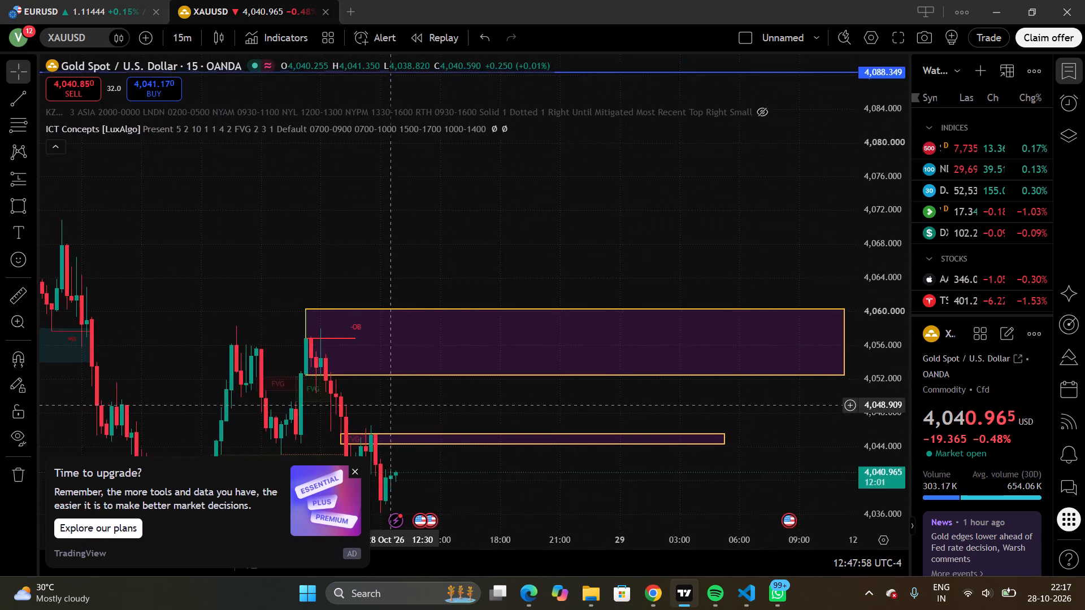
{"action": "left_click_drag", "start_coordinate": [393, 405], "coordinate": [497, 299]}
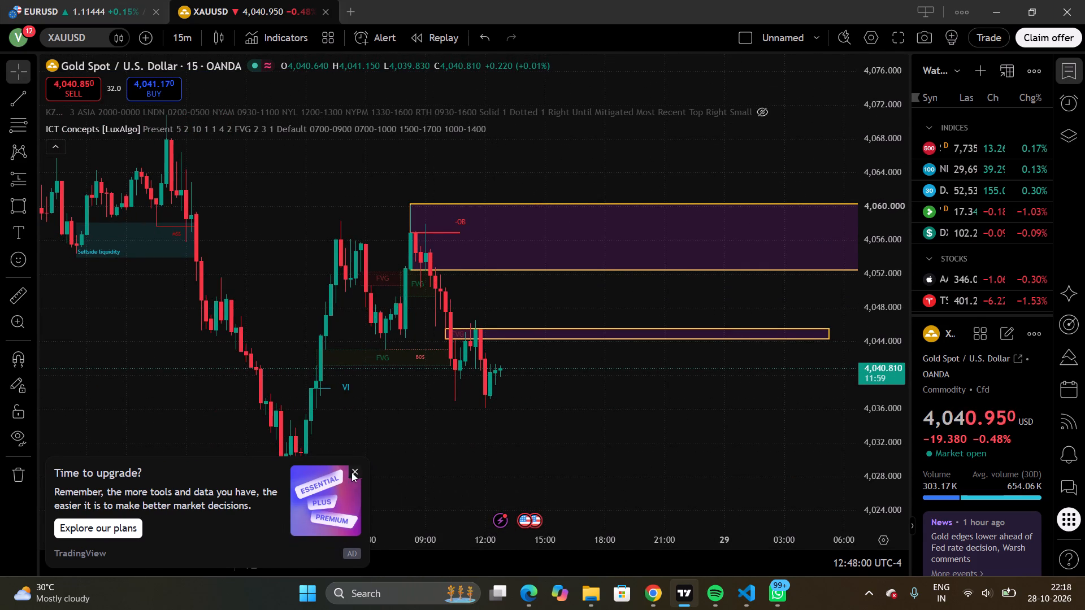
{"action": "left_click", "coordinate": [356, 470]}
{"action": "left_click_drag", "start_coordinate": [402, 428], "coordinate": [427, 413]}
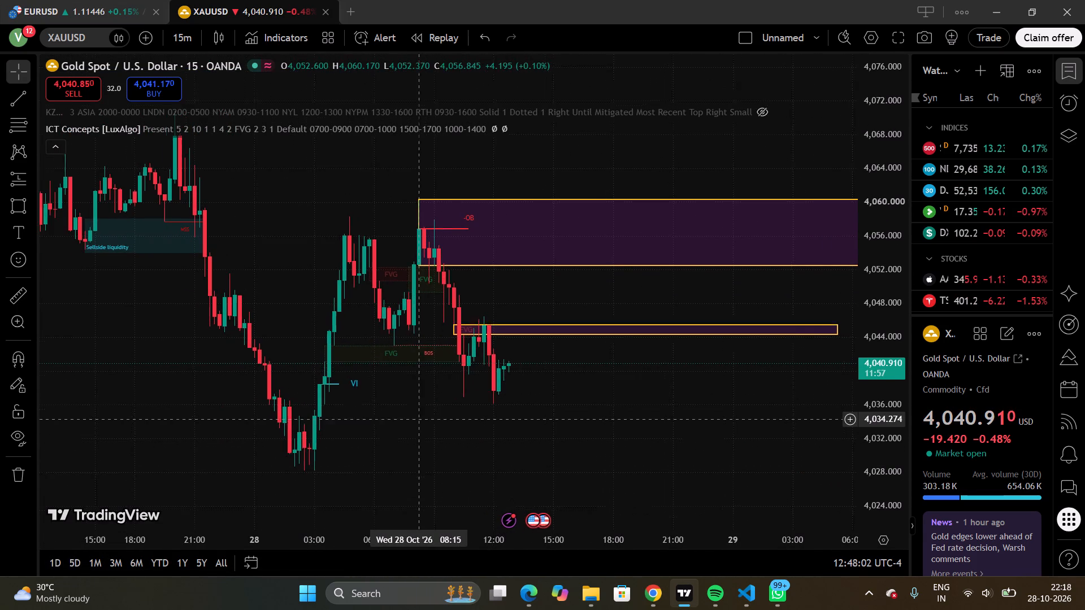
{"action": "left_click_drag", "start_coordinate": [427, 413], "coordinate": [452, 405]}
{"action": "left_click_drag", "start_coordinate": [459, 379], "coordinate": [463, 357]}
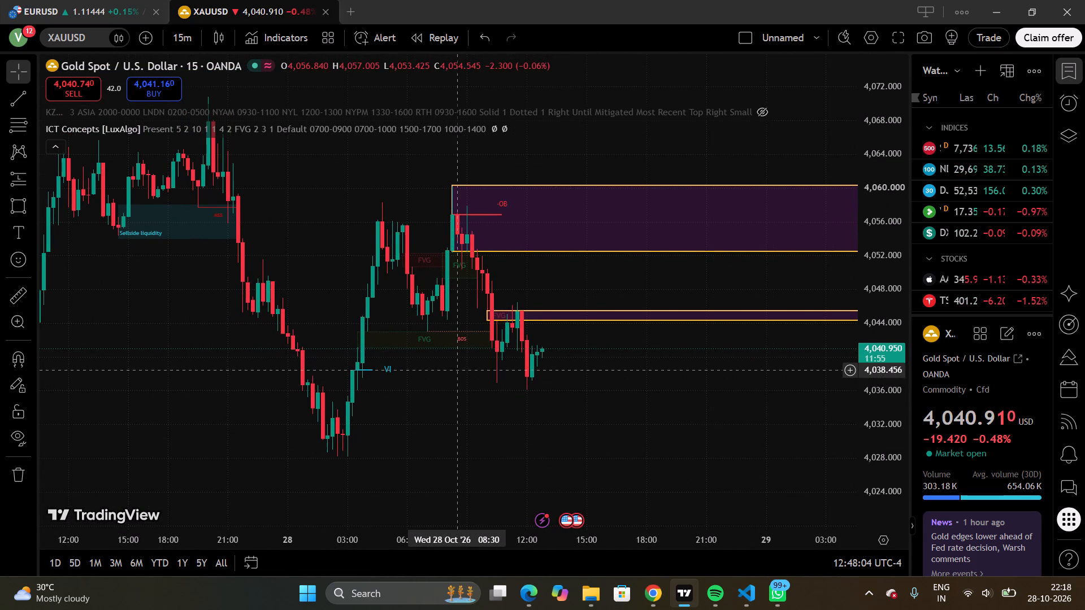
{"action": "left_click_drag", "start_coordinate": [463, 357], "coordinate": [480, 351]}
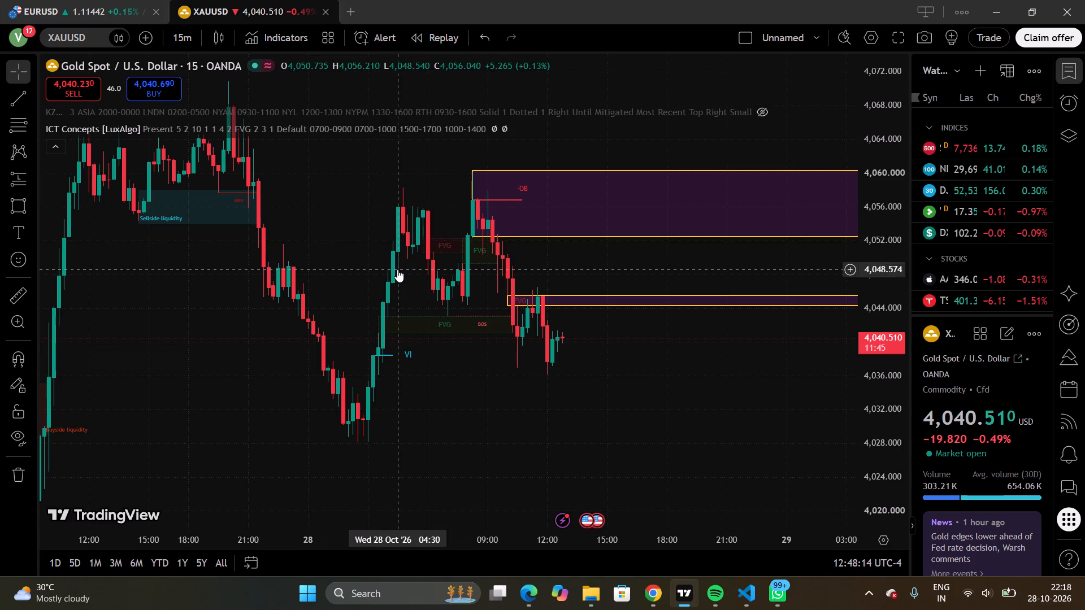
{"action": "left_click_drag", "start_coordinate": [322, 231], "coordinate": [441, 202]}
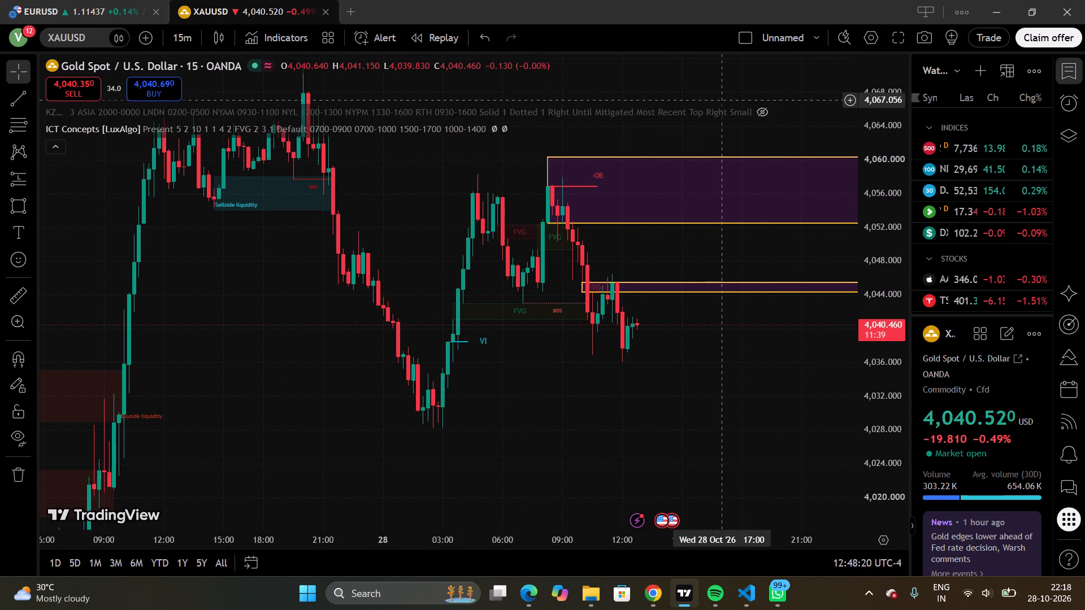
Show the hidden ICT Killzones + Pivots [TFO] indicator on the chart.
{"action": "left_click", "coordinate": [764, 111]}
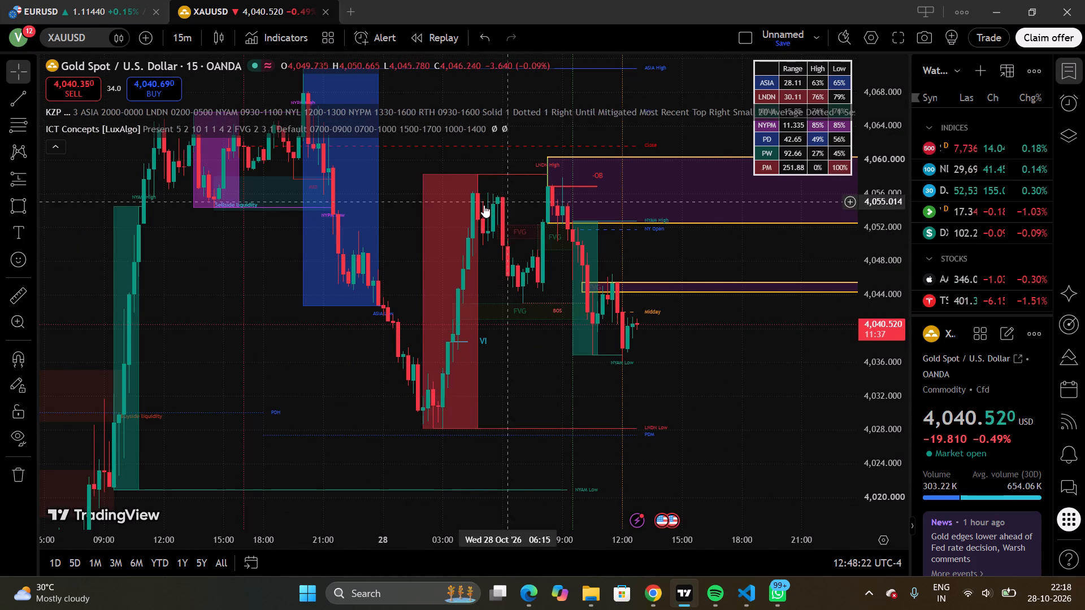
Remove the ICT Concepts [LuxAlgo] indicator from the chart.
{"action": "left_click", "coordinate": [450, 135]}
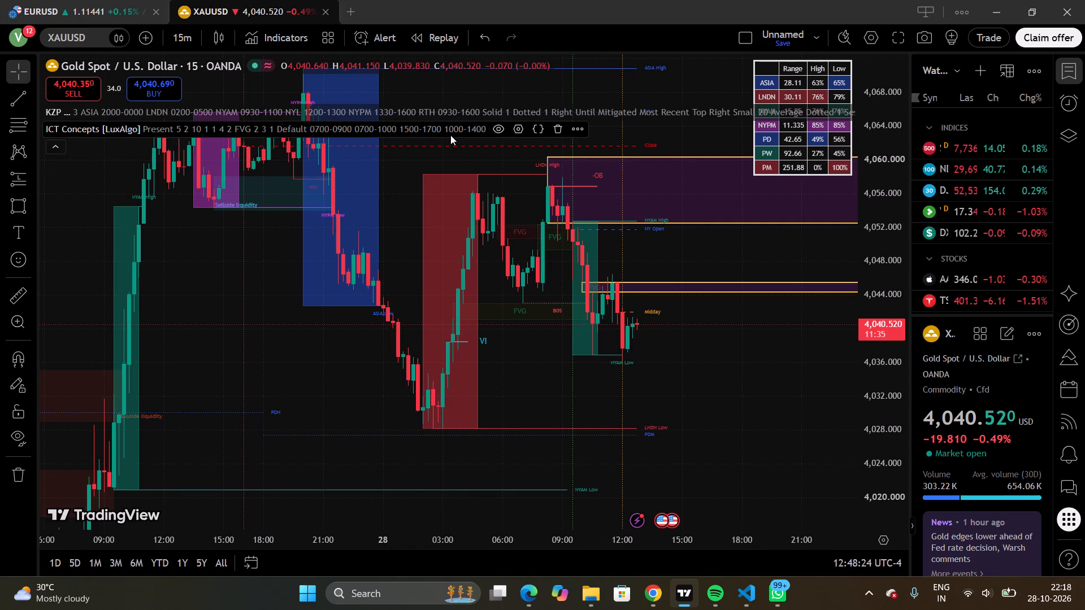
{"action": "left_click", "coordinate": [561, 125]}
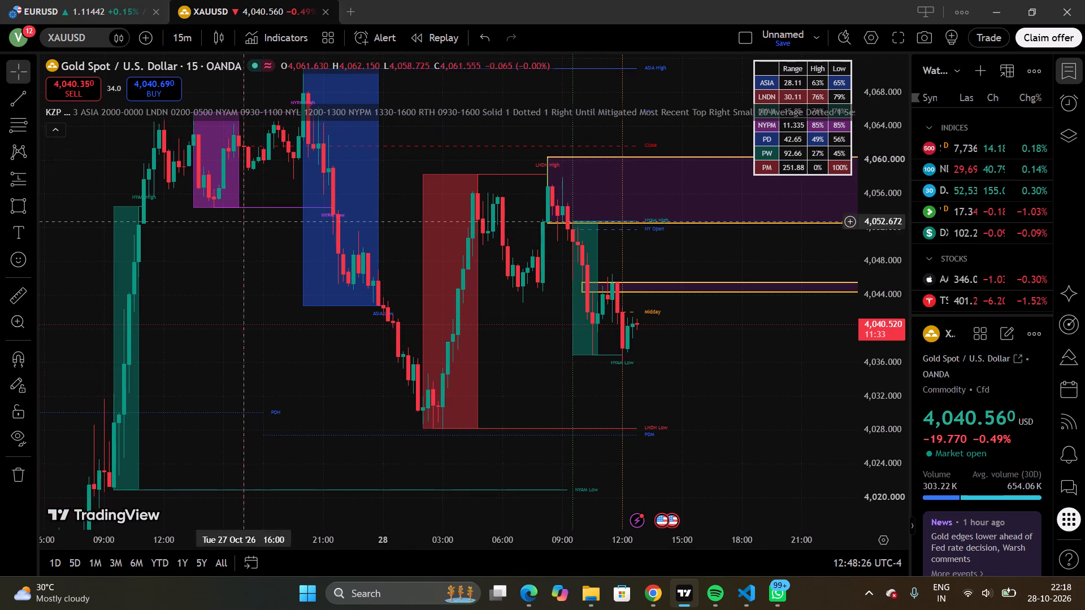
Search the indicators for "smc" and add Smart Money Concepts (SMC) [LuxAlgo] to the gold chart.
{"action": "left_click", "coordinate": [283, 38]}
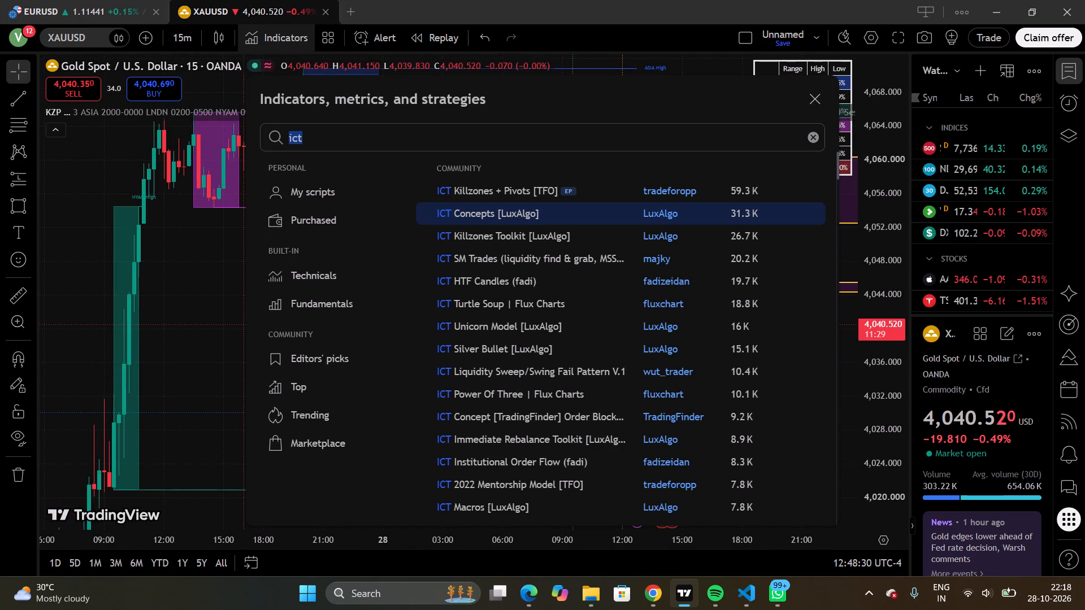
{"action": "key", "text": "BackSpace"}
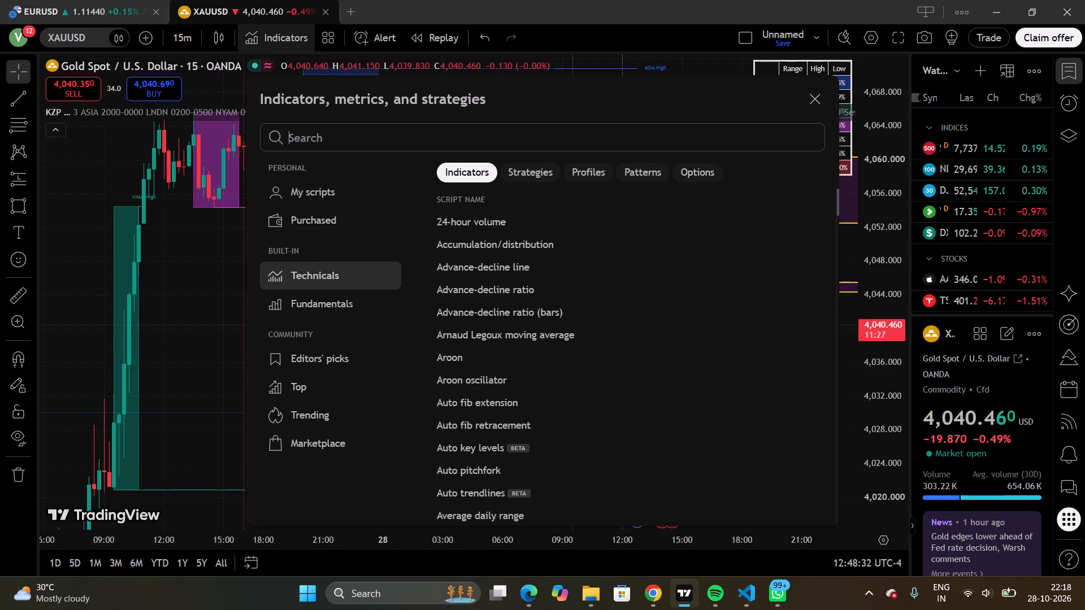
{"action": "type", "text": "smc"}
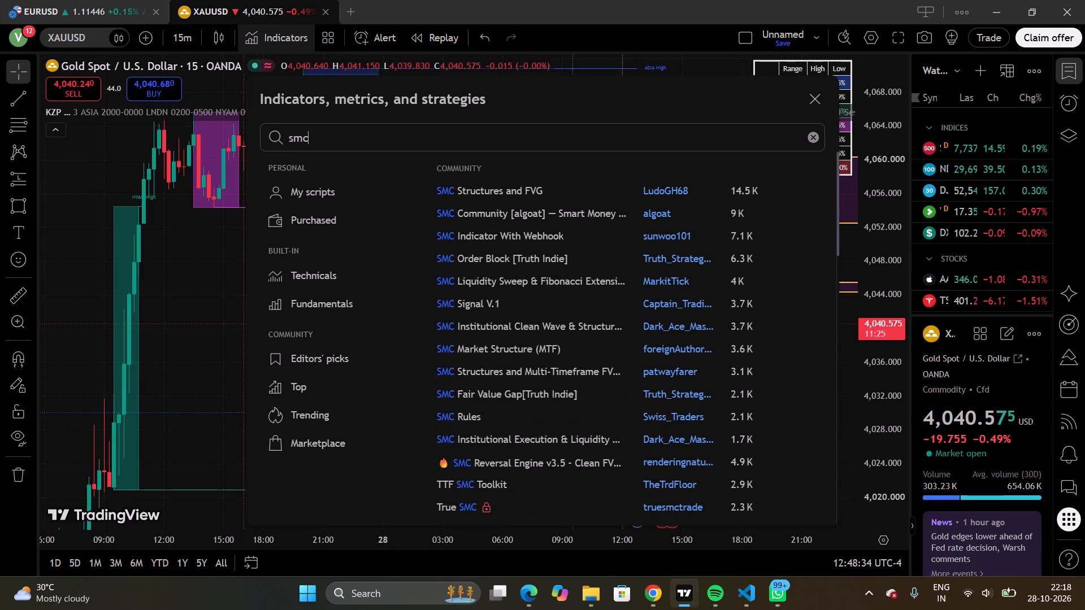
{"action": "key", "text": "Return"}
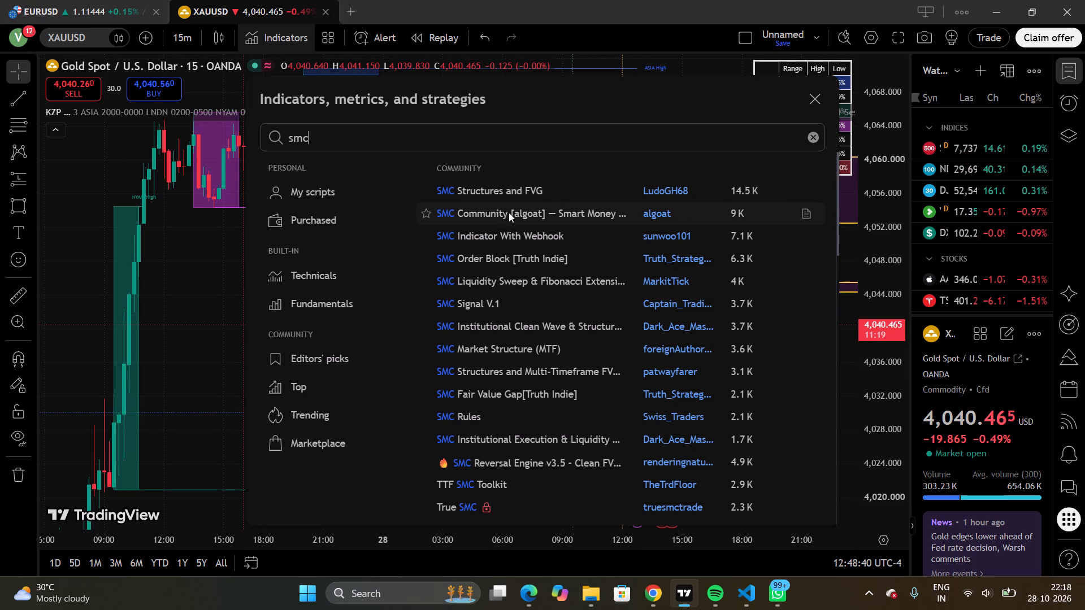
{"action": "scroll", "coordinate": [549, 378], "scroll_direction": "down", "scroll_amount": 2}
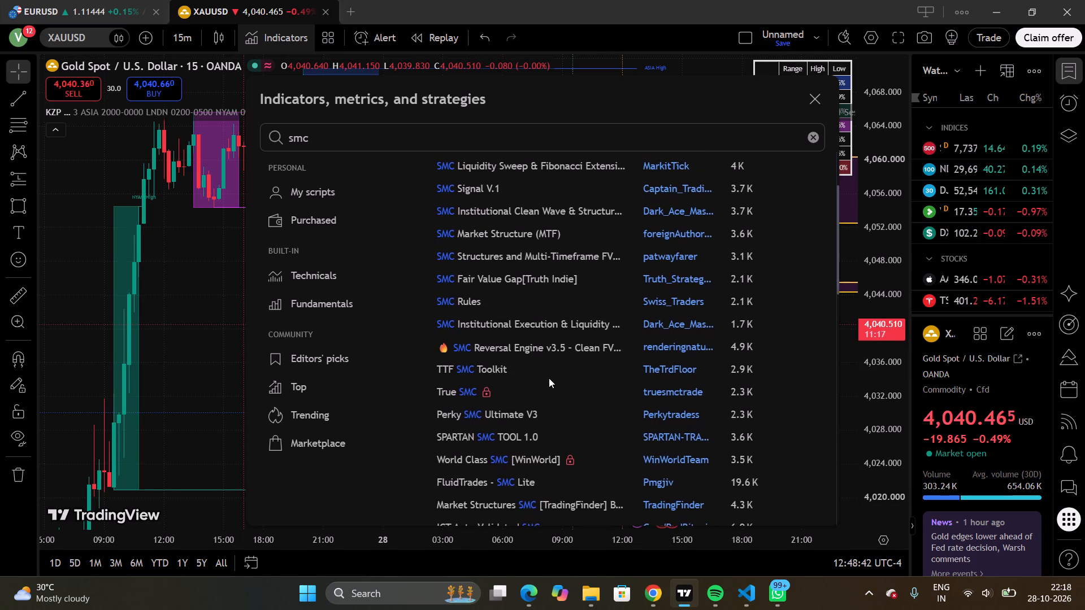
{"action": "scroll", "coordinate": [549, 378], "scroll_direction": "down", "scroll_amount": 4}
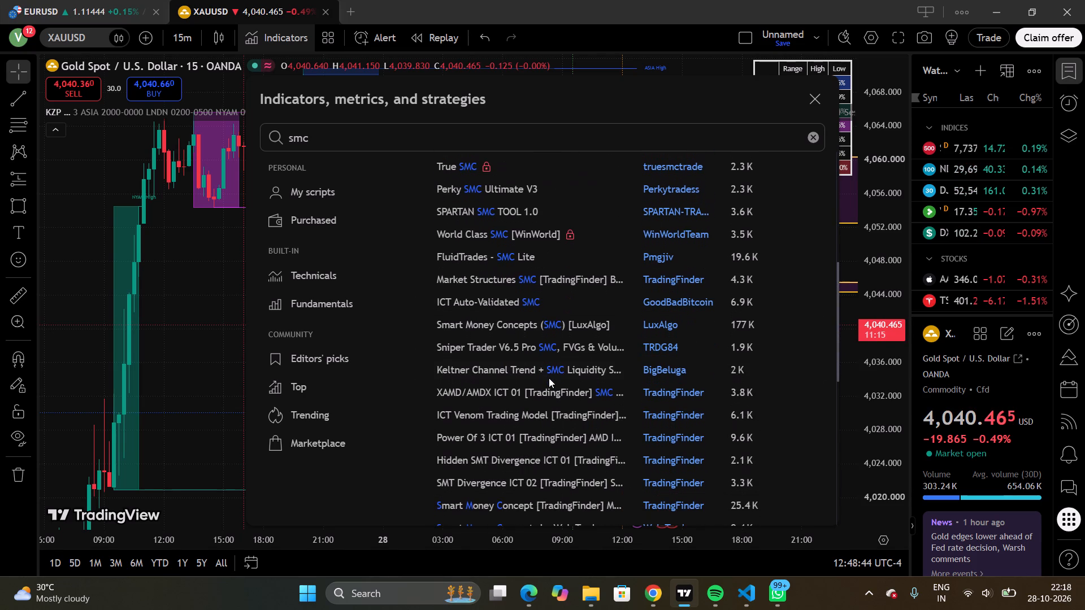
{"action": "scroll", "coordinate": [549, 378], "scroll_direction": "down", "scroll_amount": 1}
{"action": "left_click", "coordinate": [587, 325]}
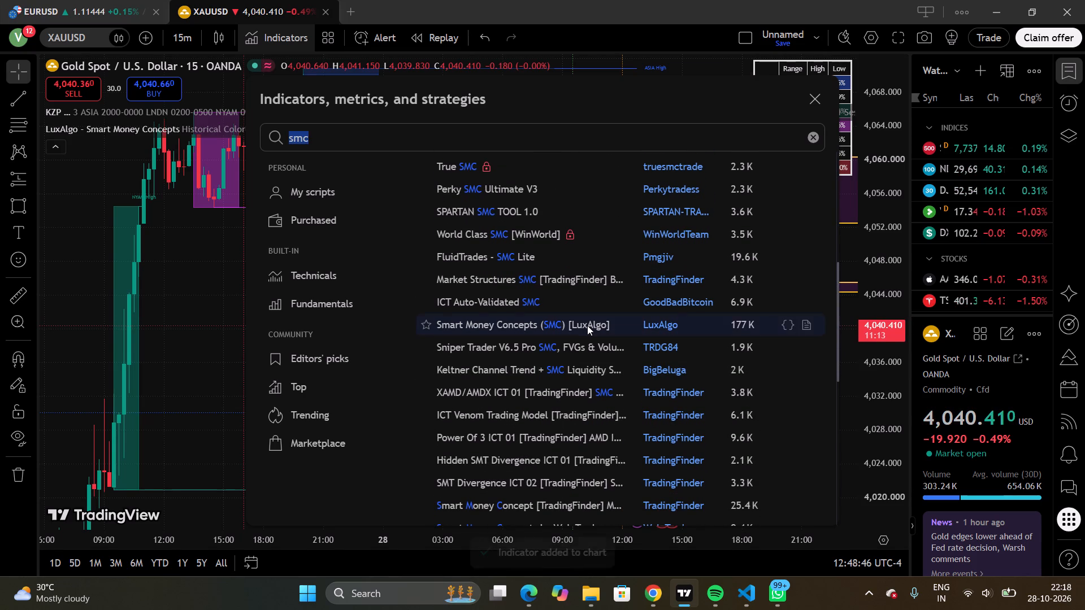
{"action": "left_click", "coordinate": [809, 98]}
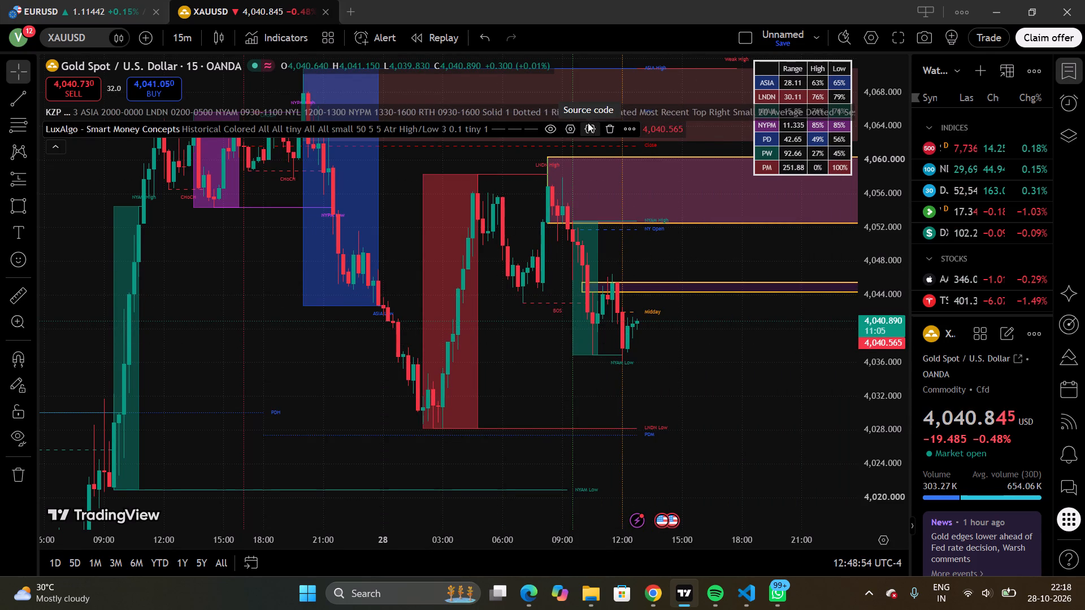
In the LuxAlgo Smart Money Concepts settings, enable Swing Order Blocks and Show Swings Points.
{"action": "left_click", "coordinate": [575, 126]}
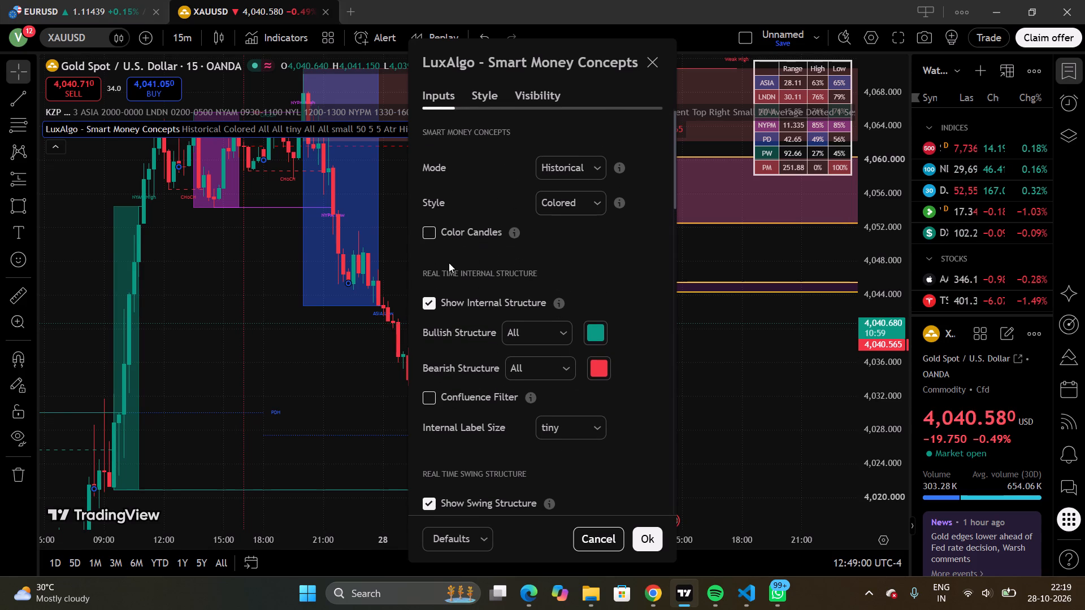
{"action": "scroll", "coordinate": [449, 263], "scroll_direction": "down", "scroll_amount": 3}
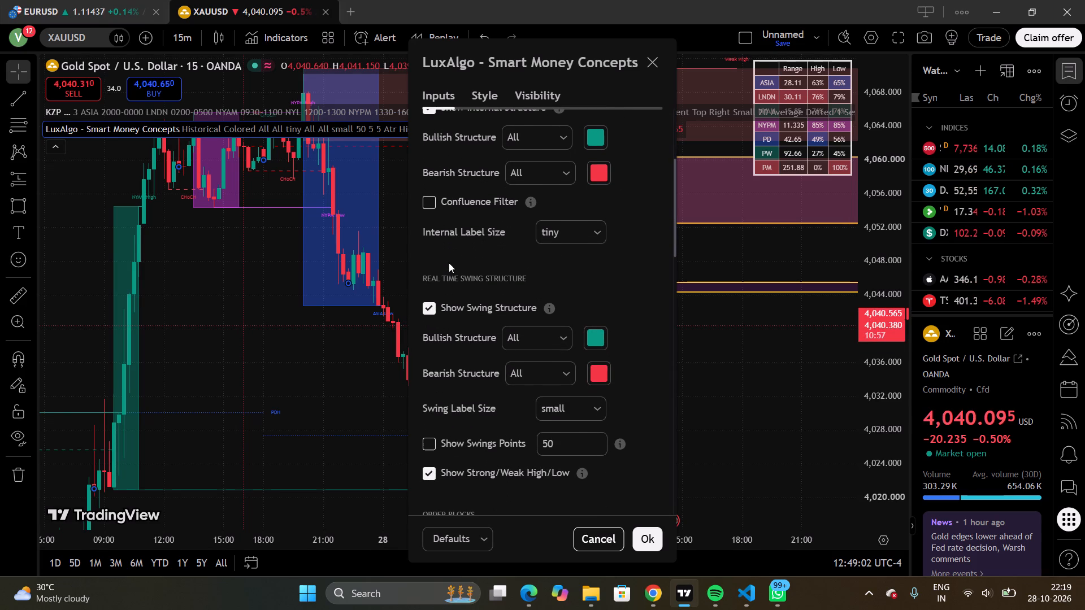
{"action": "scroll", "coordinate": [468, 340], "scroll_direction": "down", "scroll_amount": 1}
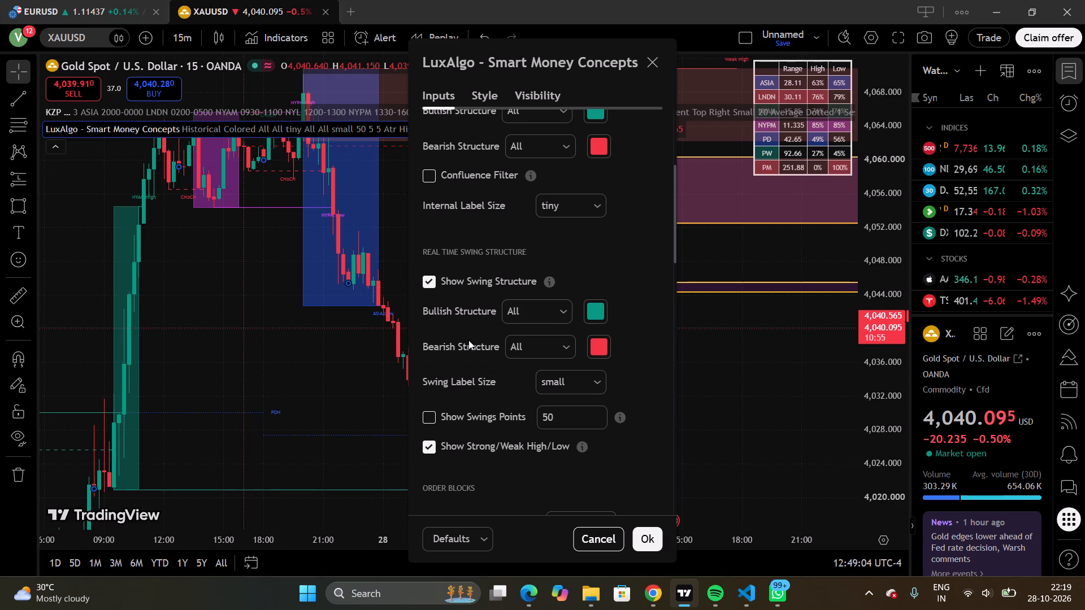
{"action": "scroll", "coordinate": [468, 340], "scroll_direction": "down", "scroll_amount": 4}
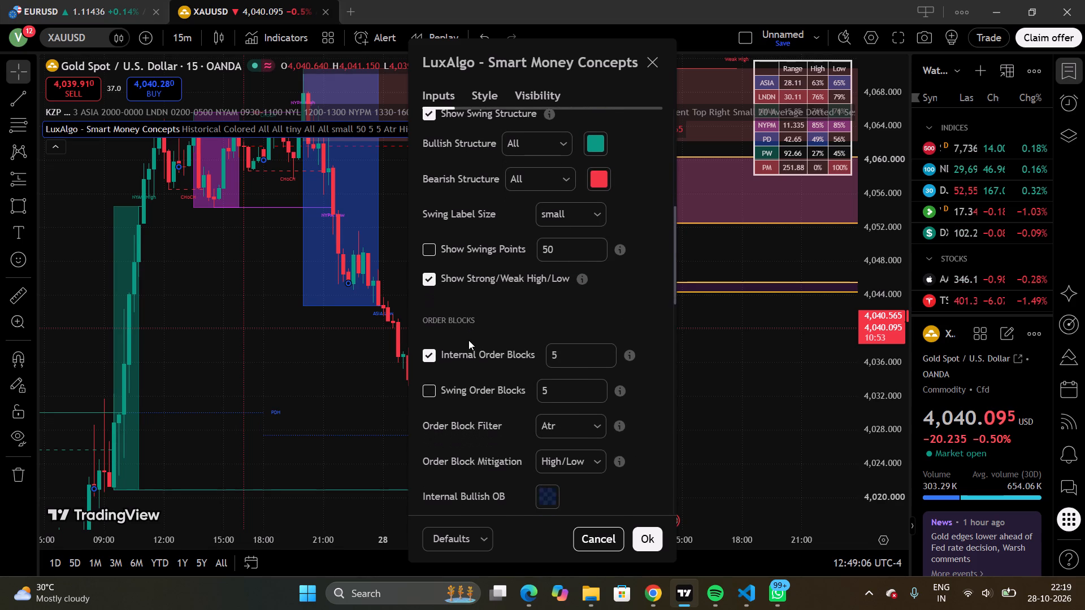
{"action": "scroll", "coordinate": [468, 340], "scroll_direction": "down", "scroll_amount": 1}
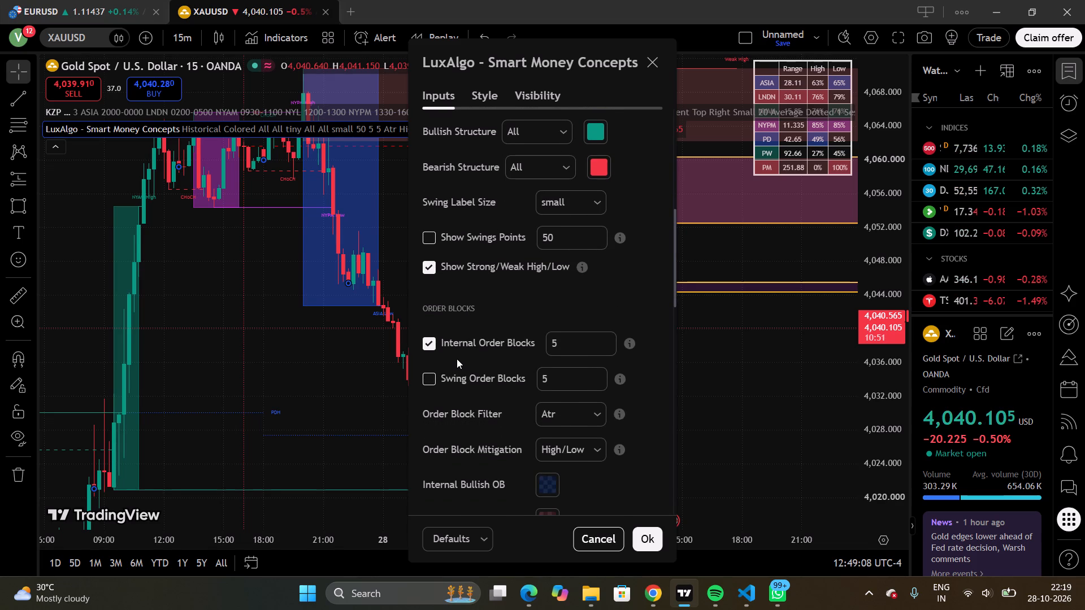
{"action": "left_click", "coordinate": [431, 378]}
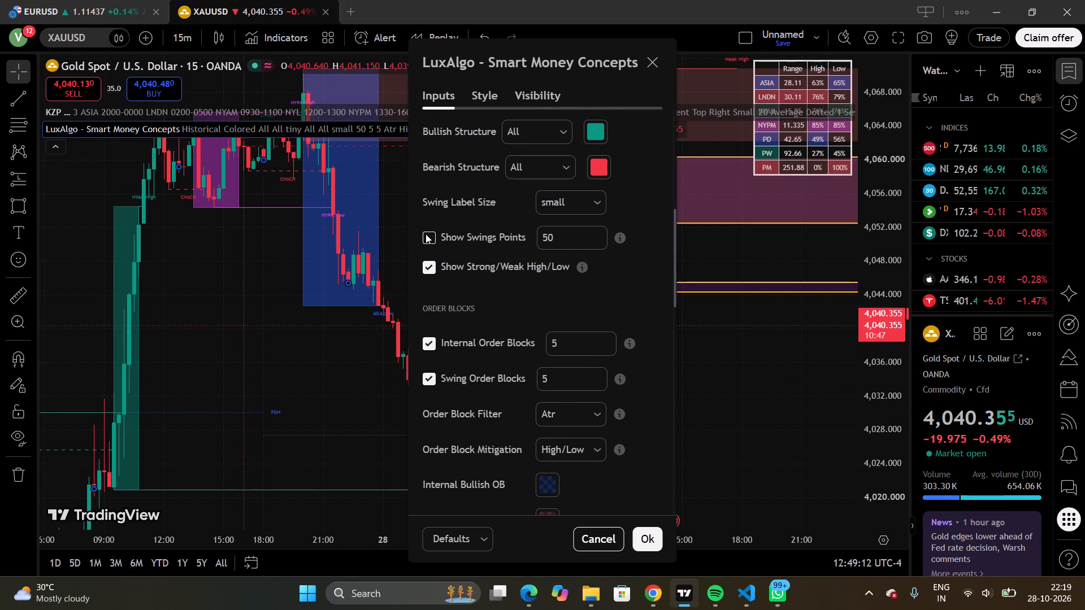
{"action": "left_click", "coordinate": [426, 234]}
{"action": "left_click", "coordinate": [426, 234]}
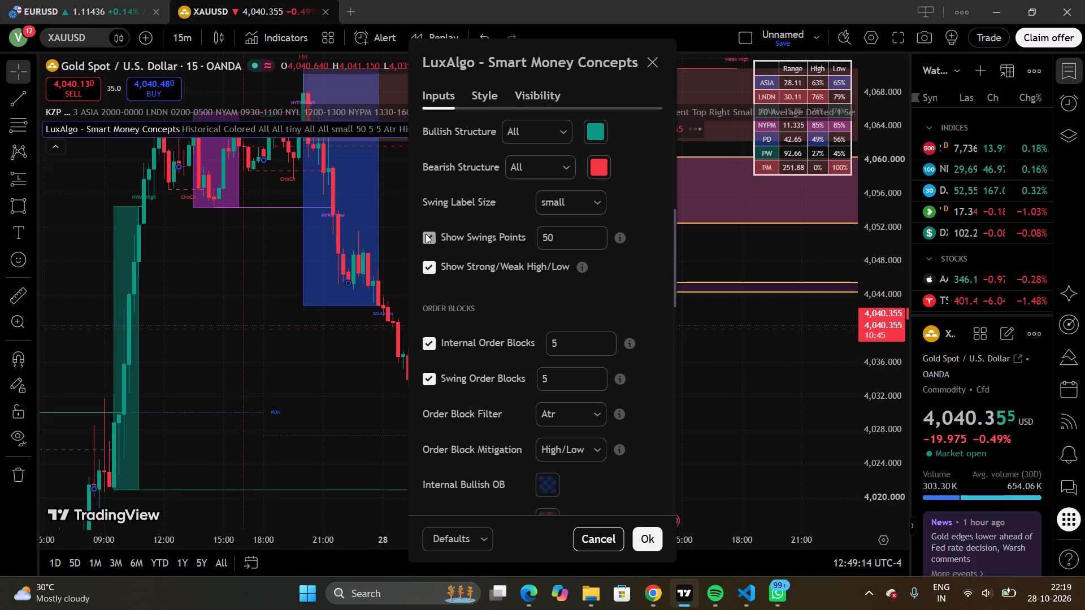
{"action": "left_click", "coordinate": [426, 234]}
{"action": "left_click", "coordinate": [426, 234]}
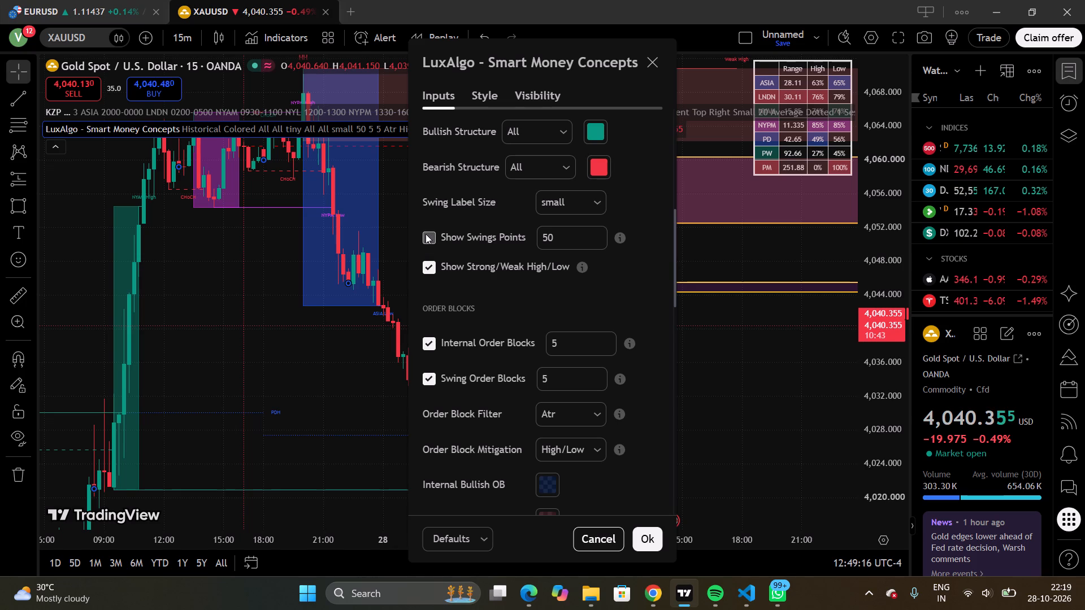
{"action": "left_click", "coordinate": [426, 234]}
{"action": "left_click", "coordinate": [426, 234]}
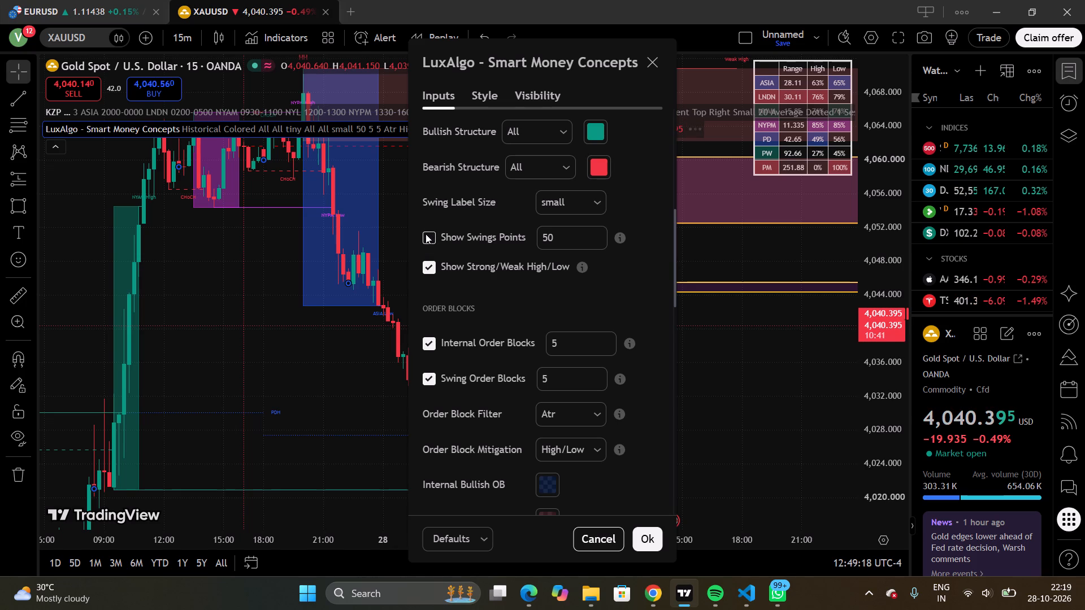
{"action": "left_click", "coordinate": [426, 234]}
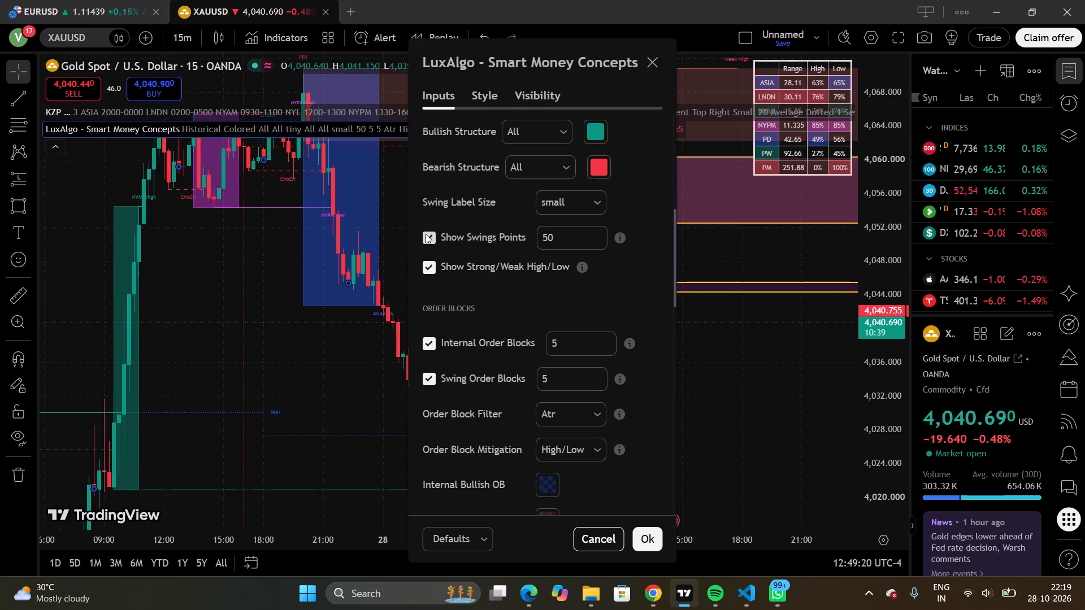
Enable Fair Value Gaps in the Smart Money Concepts settings.
{"action": "scroll", "coordinate": [426, 234], "scroll_direction": "down", "scroll_amount": 3}
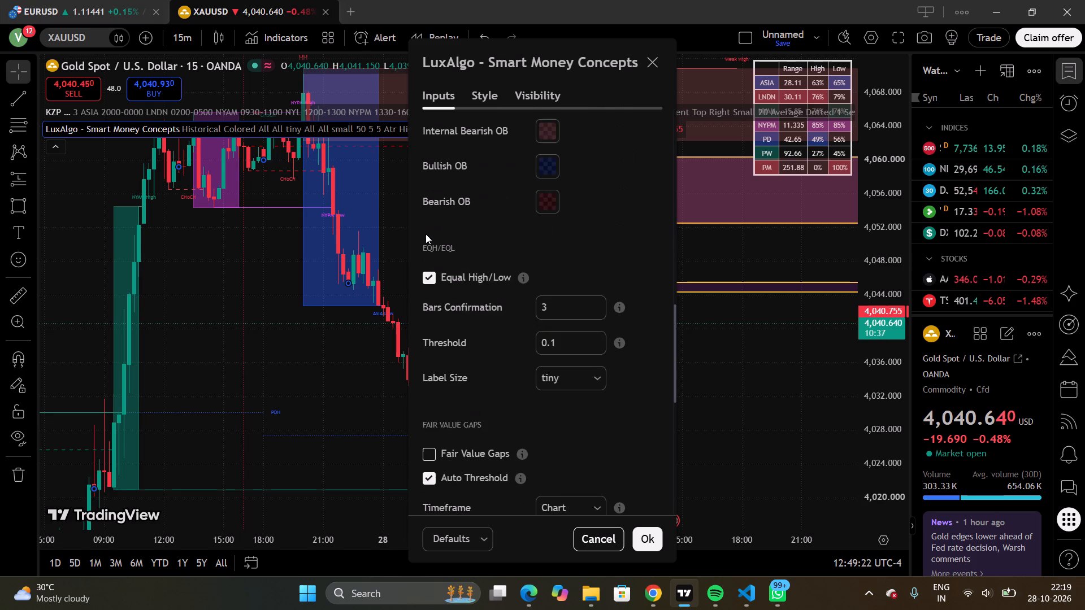
{"action": "scroll", "coordinate": [426, 234], "scroll_direction": "down", "scroll_amount": 2}
{"action": "left_click", "coordinate": [428, 330]}
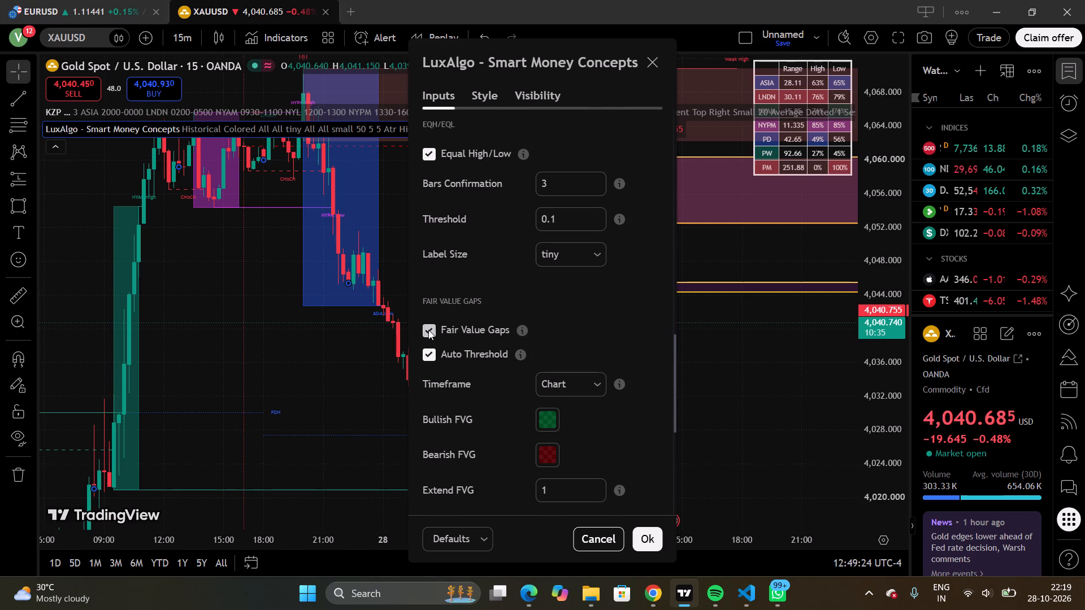
Enable the Daily highs and lows and the Premium/Discount Zones, and apply the Smart Money Concepts settings.
{"action": "scroll", "coordinate": [428, 330], "scroll_direction": "down", "scroll_amount": 5}
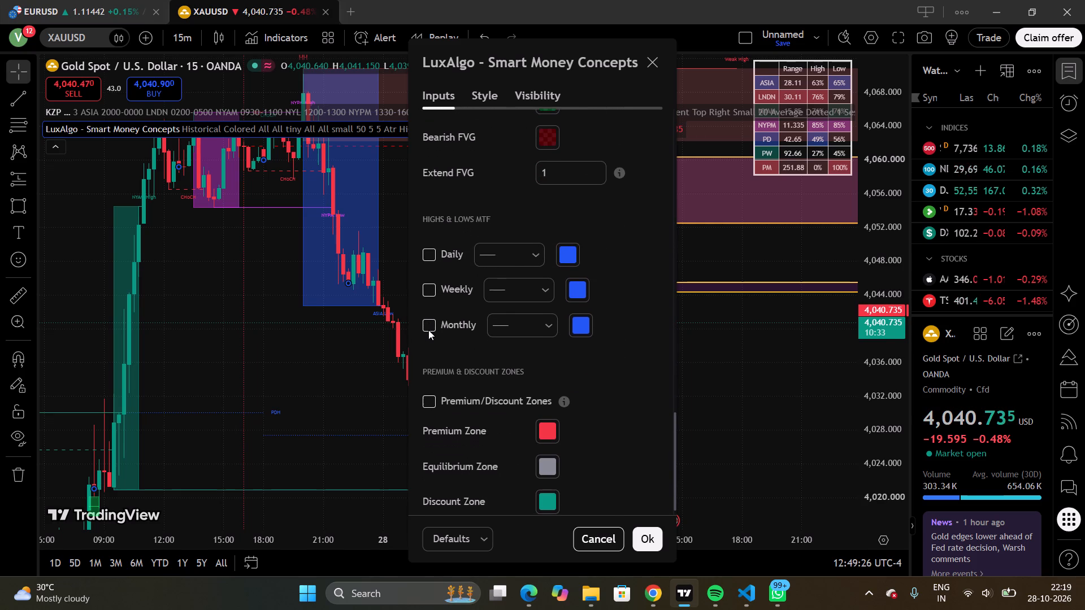
{"action": "left_click", "coordinate": [427, 257]}
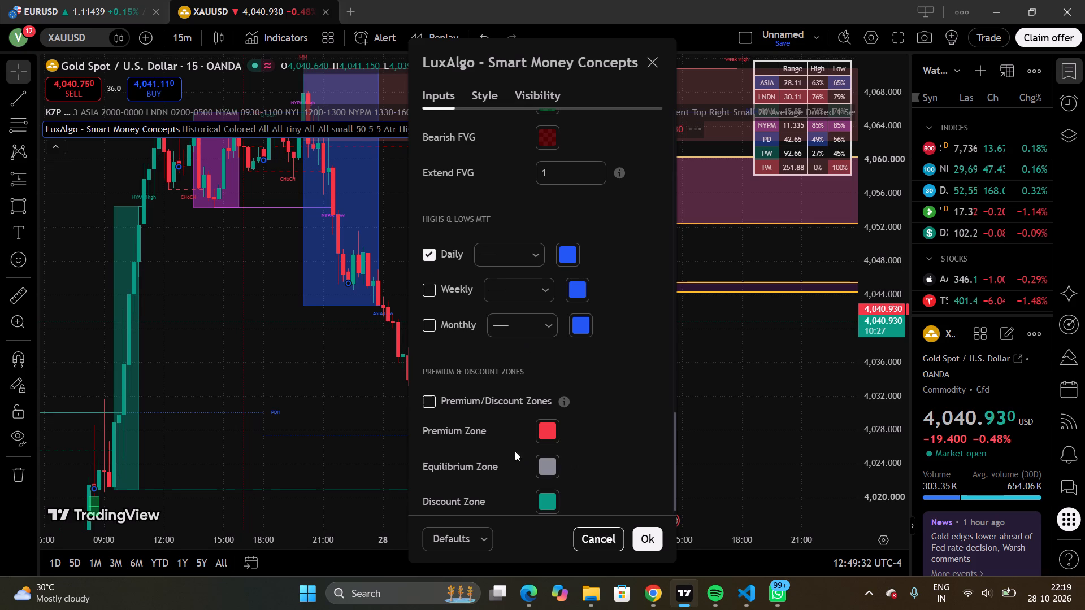
{"action": "left_click", "coordinate": [430, 403]}
{"action": "scroll", "coordinate": [517, 422], "scroll_direction": "down", "scroll_amount": 3}
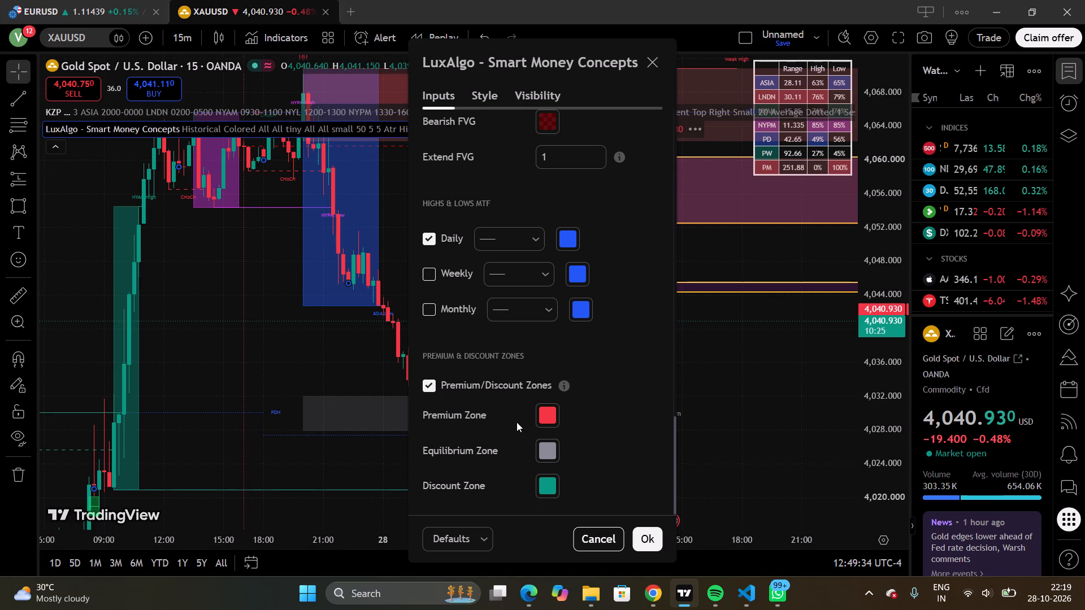
{"action": "scroll", "coordinate": [517, 422], "scroll_direction": "down", "scroll_amount": 2}
{"action": "left_click", "coordinate": [651, 538]}
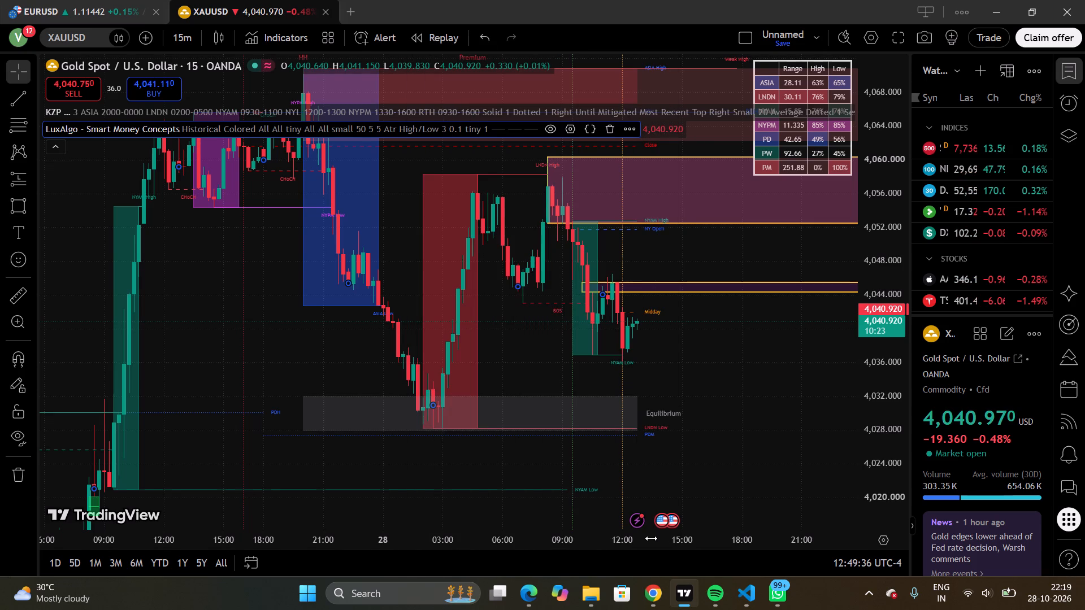
Examine gold's 27–28 October price action against the Premium and Equilibrium zones, killzone boxes and two purple rectangles.
{"action": "left_click_drag", "start_coordinate": [741, 335], "coordinate": [739, 422]}
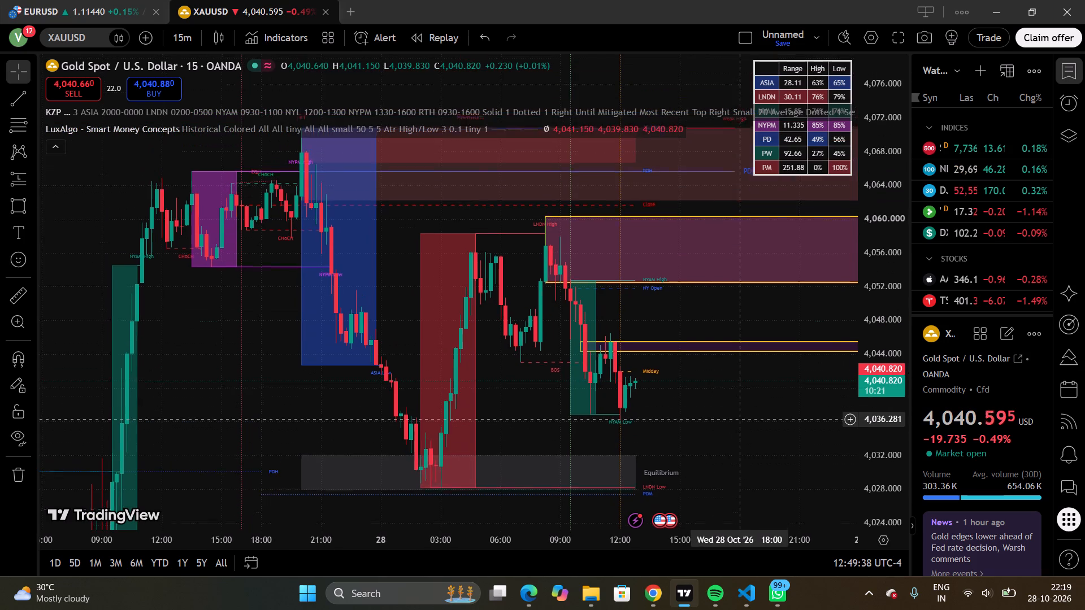
{"action": "left_click_drag", "start_coordinate": [739, 422], "coordinate": [727, 422]}
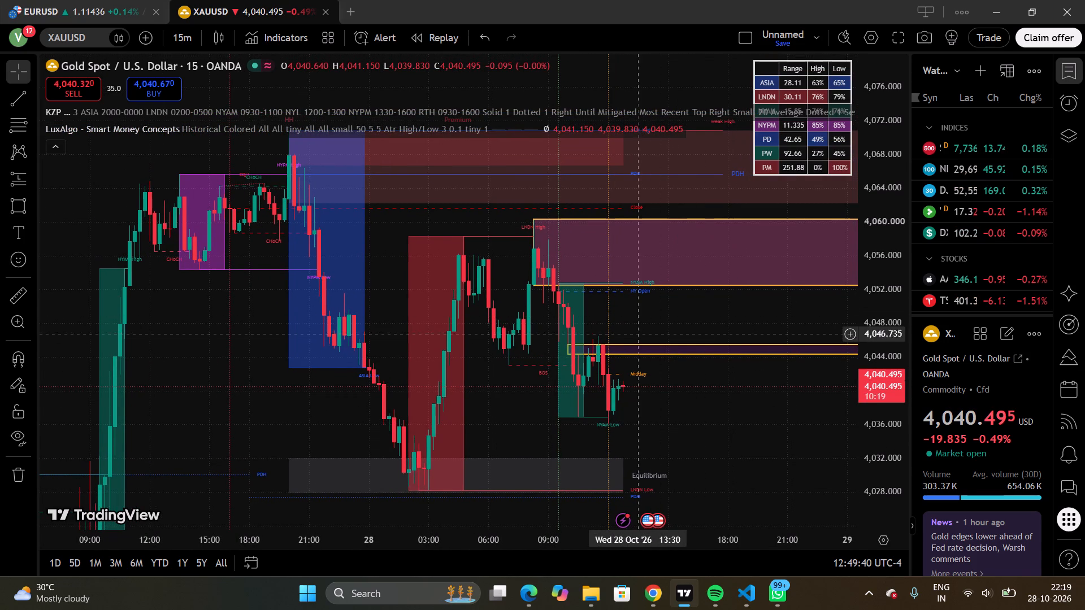
{"action": "left_click_drag", "start_coordinate": [623, 320], "coordinate": [530, 590]}
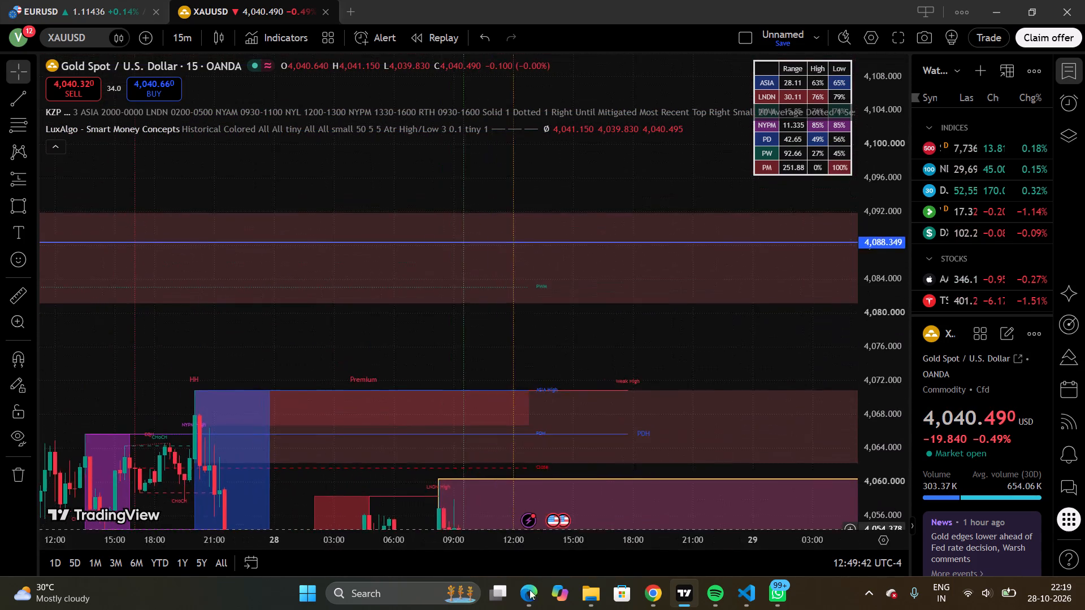
{"action": "left_click_drag", "start_coordinate": [530, 590], "coordinate": [557, 385]}
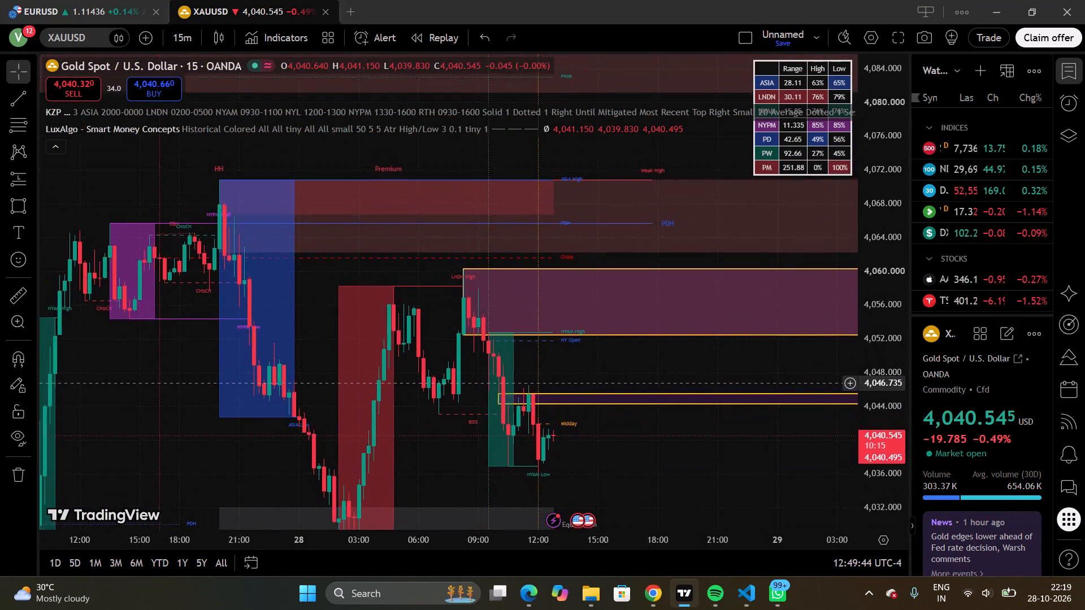
{"action": "left_click_drag", "start_coordinate": [557, 385], "coordinate": [565, 391]}
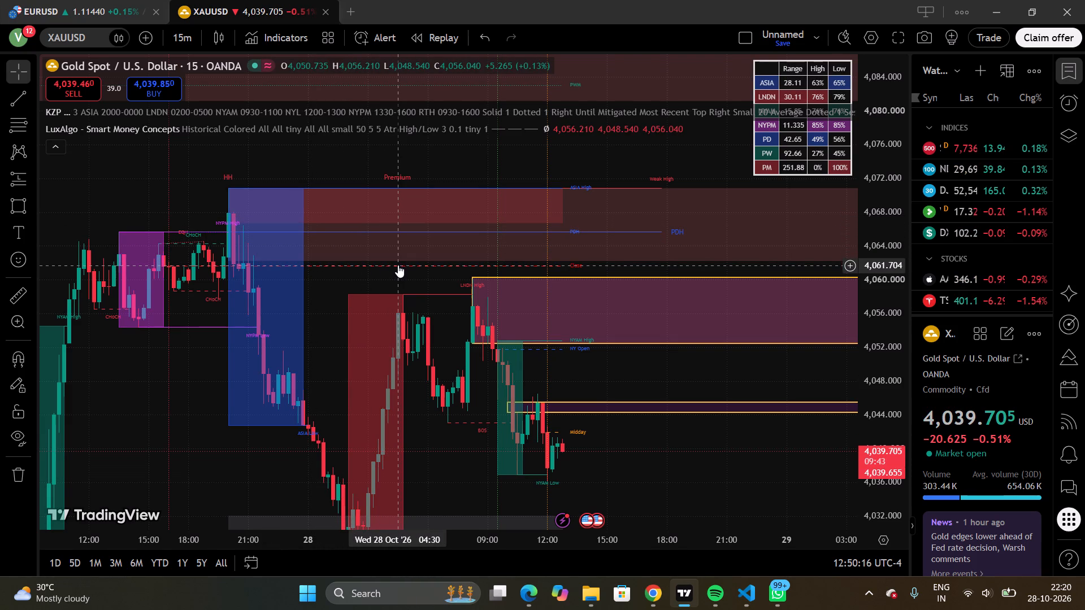
{"action": "left_click_drag", "start_coordinate": [576, 446], "coordinate": [542, 383]}
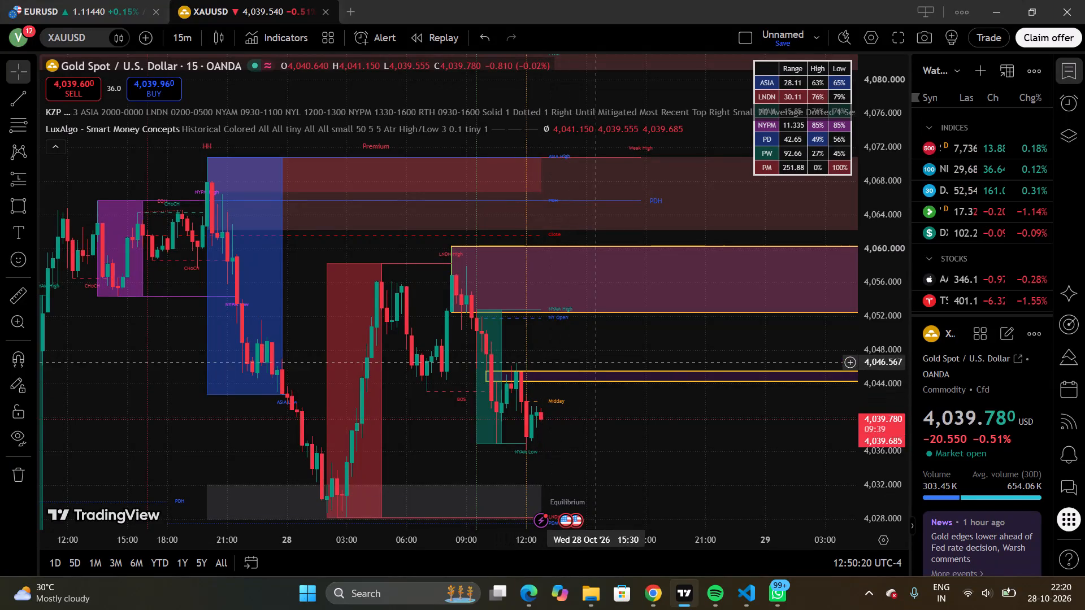
{"action": "left_click", "coordinate": [602, 352]}
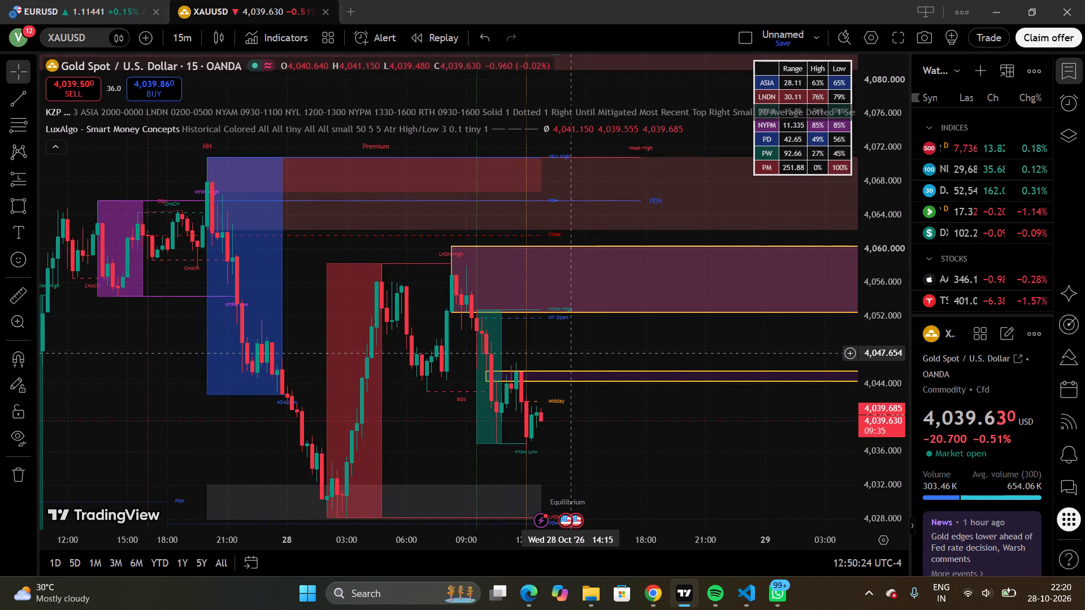
{"action": "left_click_drag", "start_coordinate": [899, 345], "coordinate": [901, 409]}
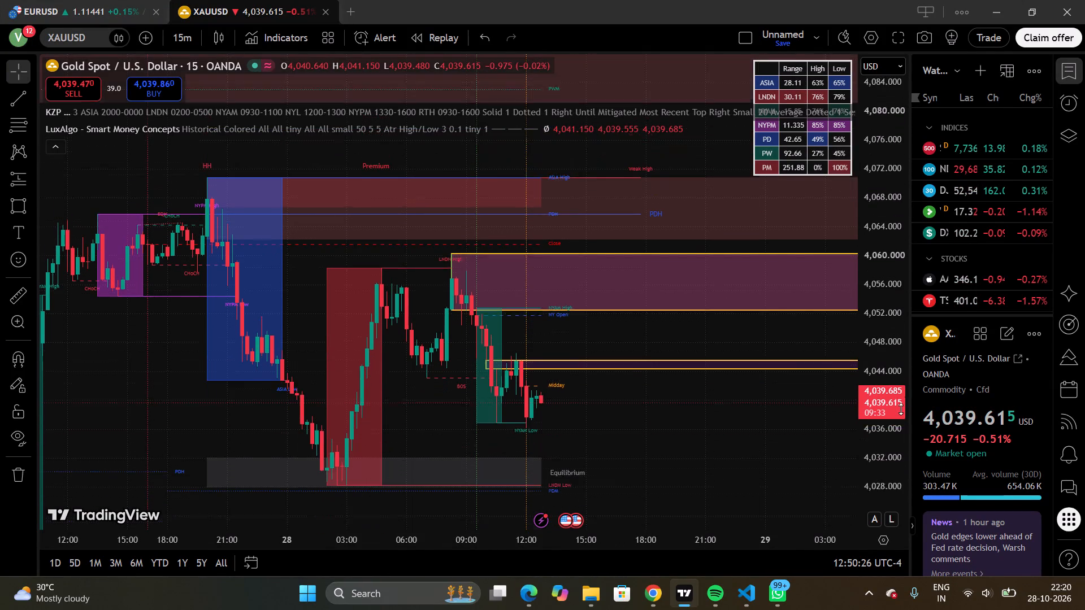
{"action": "left_click_drag", "start_coordinate": [901, 409], "coordinate": [901, 411]}
Switch the gold chart to fullscreen mode.
{"action": "left_click", "coordinate": [896, 27]}
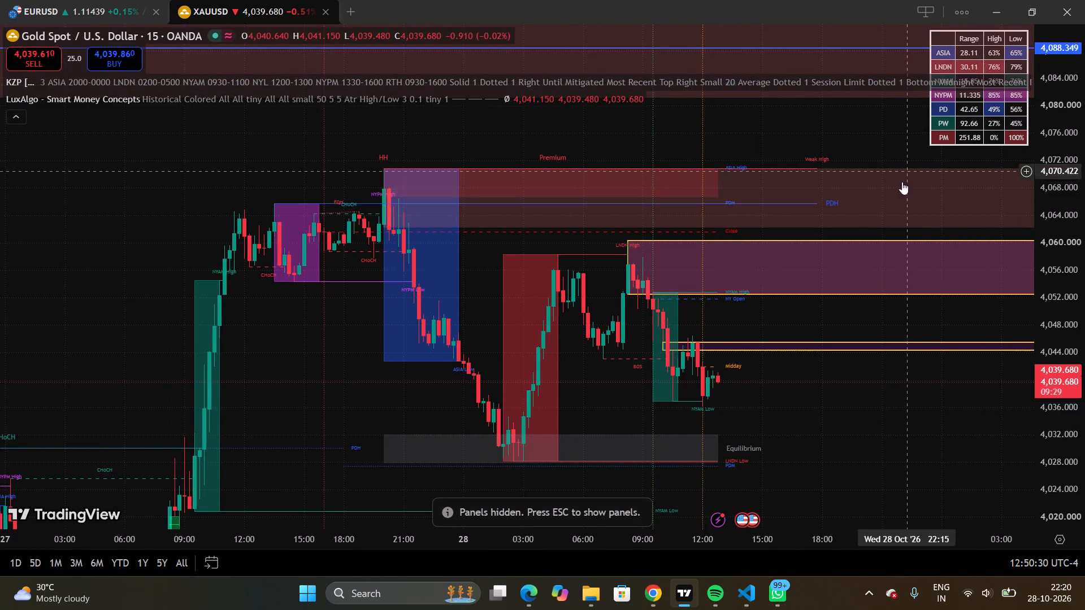
Examine gold's 27–28 October structure from the Discount zone up through Equilibrium and Premium to the 4,088.349 line.
{"action": "left_click_drag", "start_coordinate": [1054, 288], "coordinate": [1075, 226]}
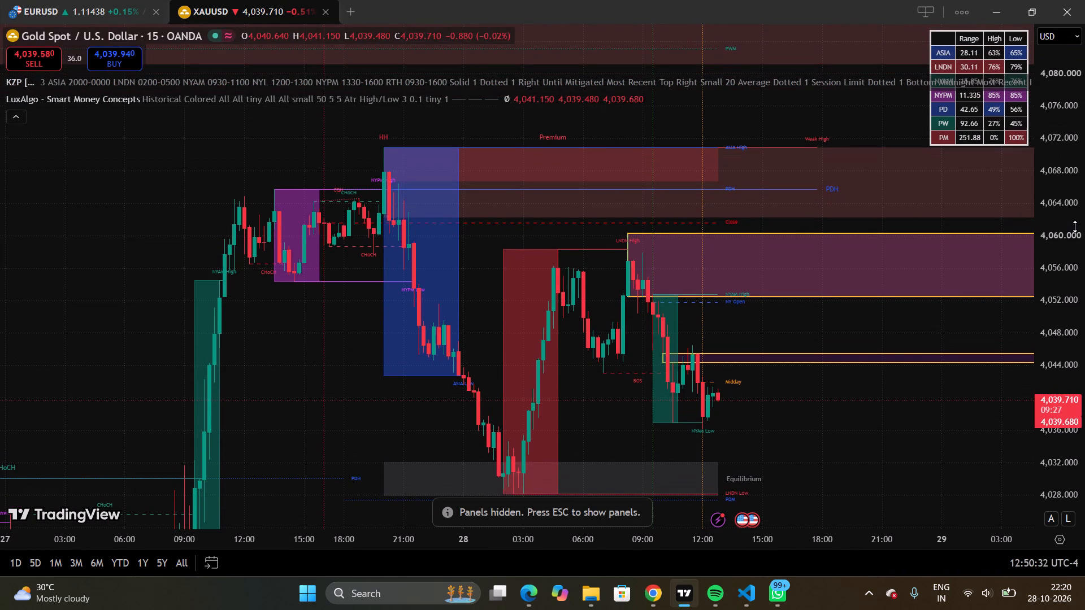
{"action": "left_click_drag", "start_coordinate": [861, 473], "coordinate": [874, 363]}
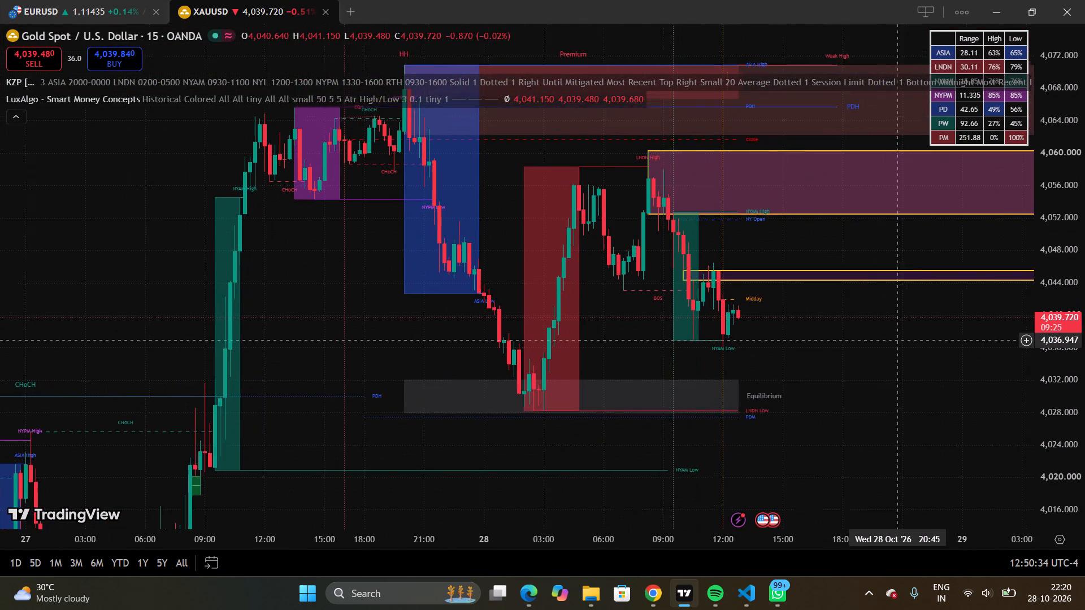
{"action": "left_click_drag", "start_coordinate": [874, 363], "coordinate": [850, 385]}
{"action": "left_click_drag", "start_coordinate": [789, 429], "coordinate": [796, 461]}
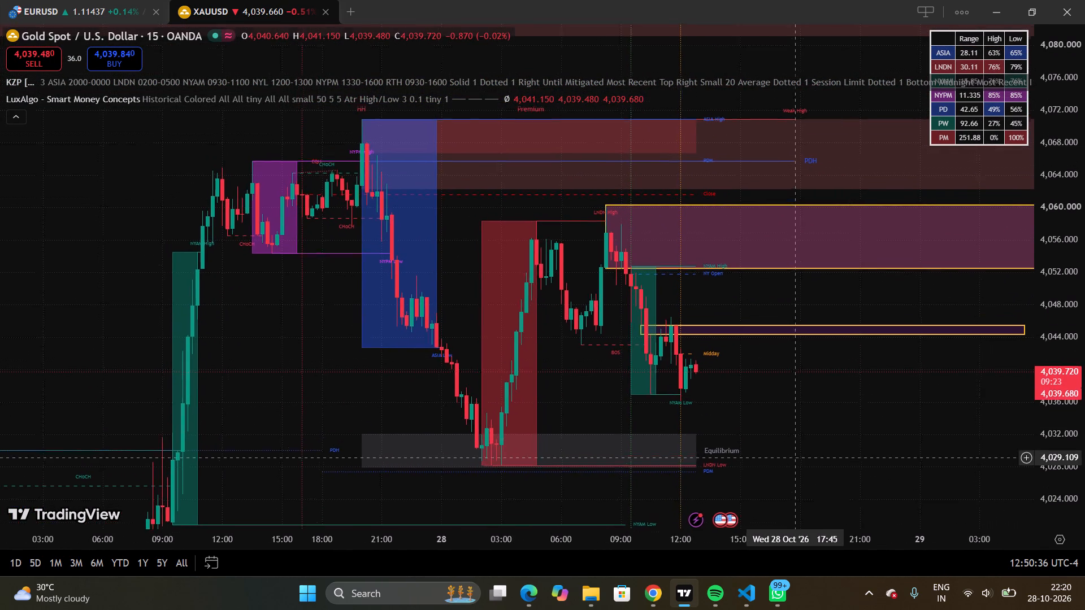
{"action": "left_click_drag", "start_coordinate": [796, 461], "coordinate": [796, 462]}
{"action": "left_click_drag", "start_coordinate": [813, 433], "coordinate": [804, 472]}
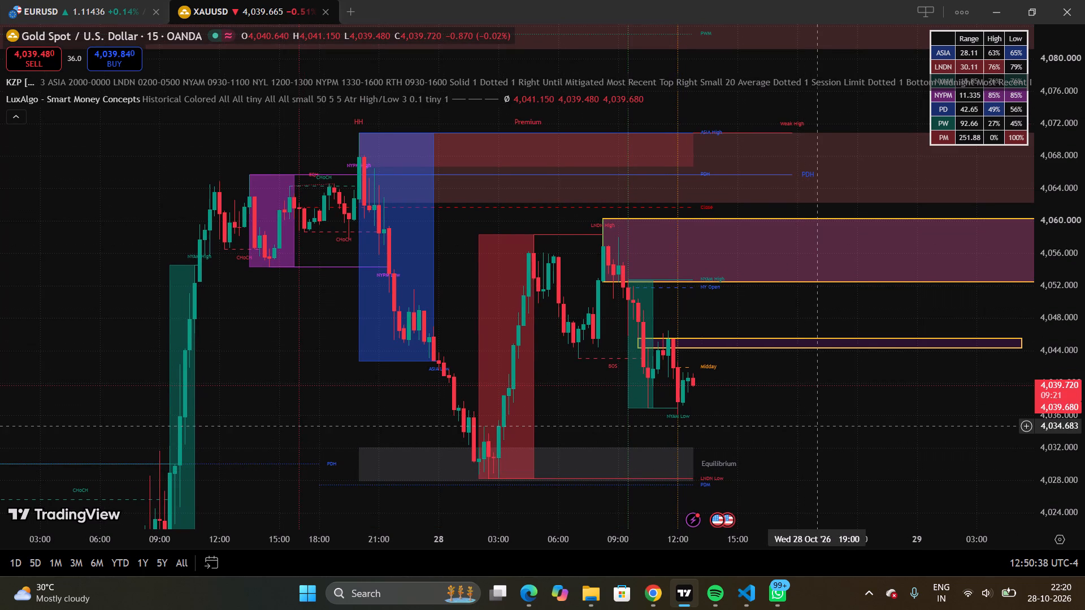
{"action": "left_click_drag", "start_coordinate": [788, 428], "coordinate": [913, 368]}
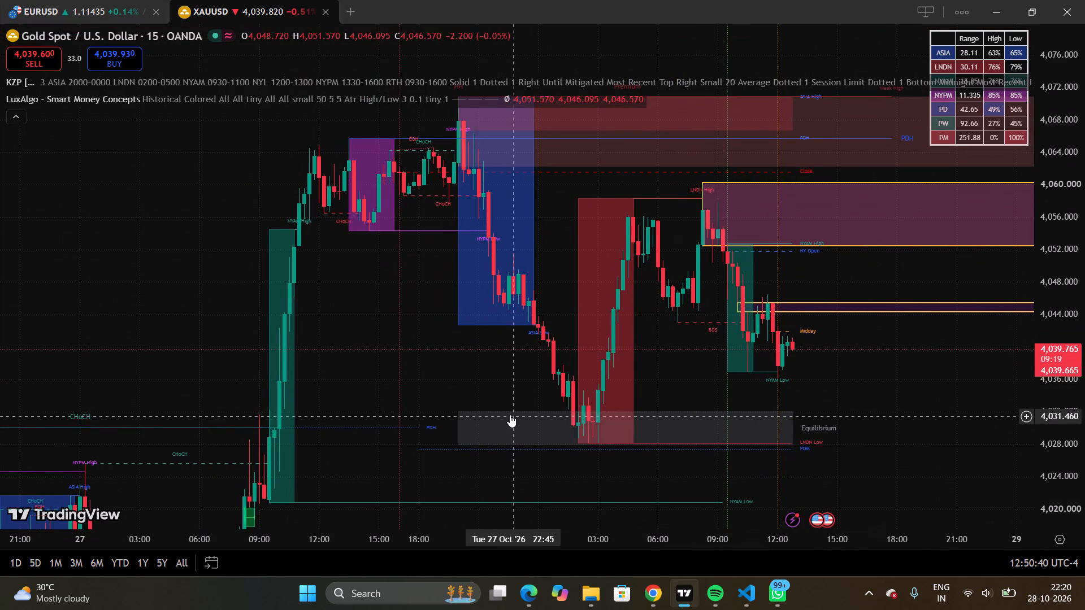
{"action": "left_click_drag", "start_coordinate": [454, 366], "coordinate": [612, 30]}
{"action": "left_click_drag", "start_coordinate": [402, 295], "coordinate": [552, 206]}
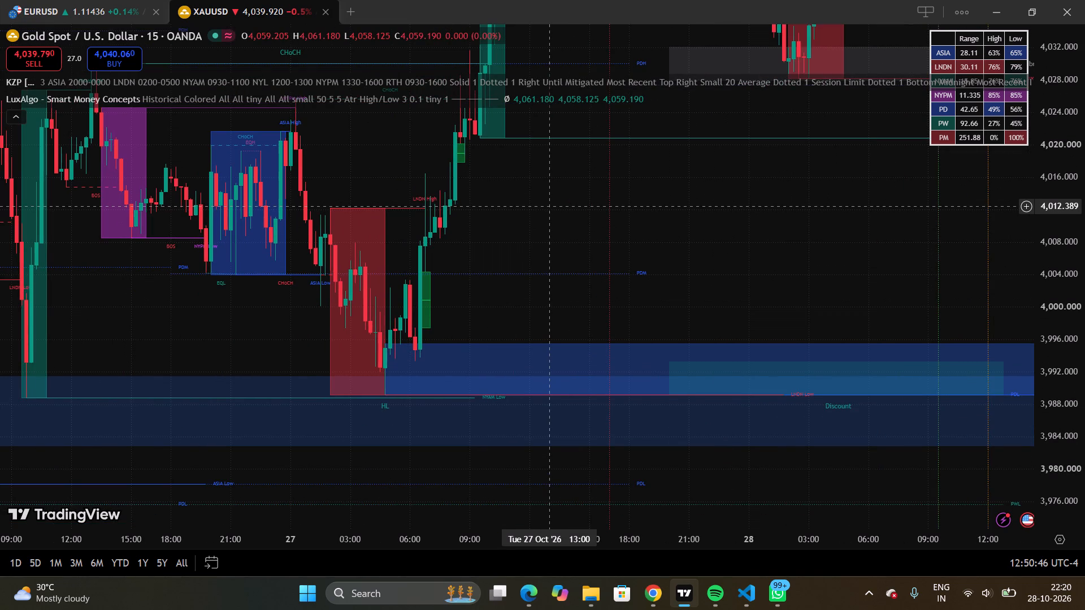
{"action": "left_click_drag", "start_coordinate": [552, 206], "coordinate": [252, 420]}
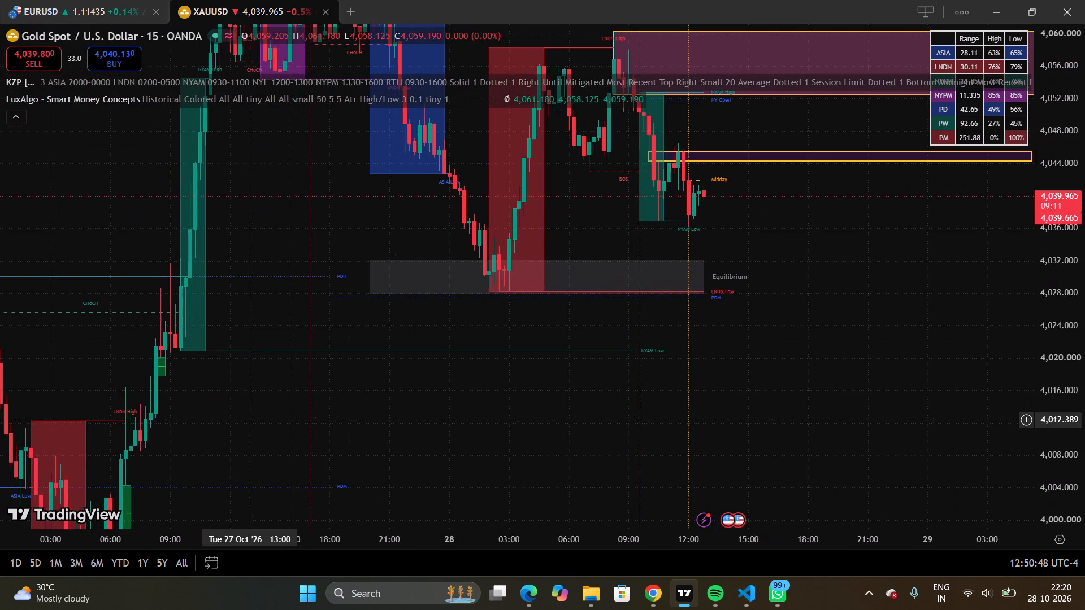
{"action": "left_click_drag", "start_coordinate": [834, 318], "coordinate": [672, 488]}
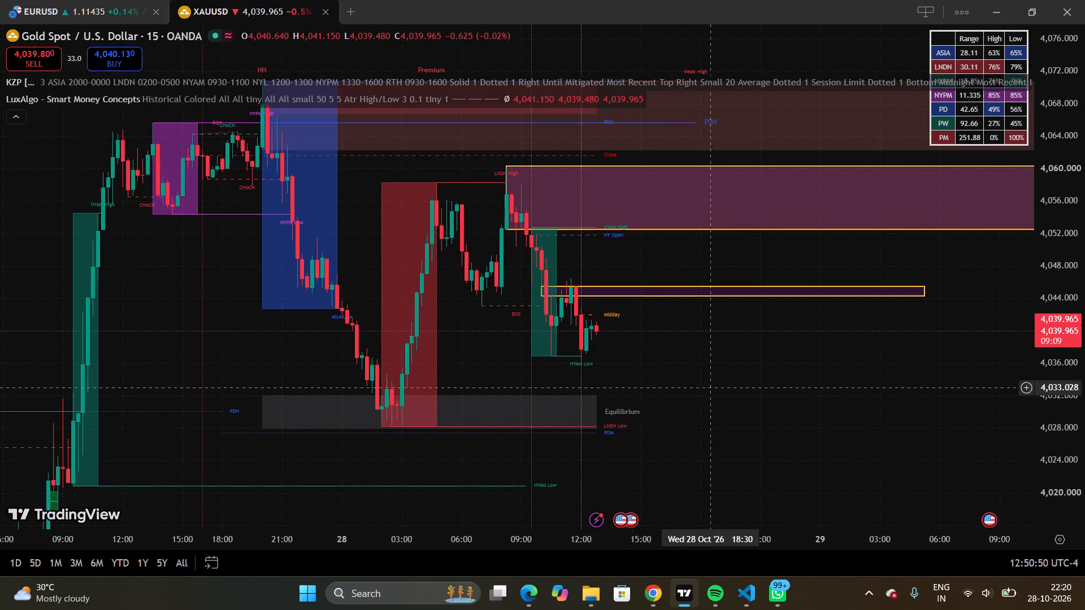
{"action": "left_click_drag", "start_coordinate": [730, 363], "coordinate": [778, 513]}
{"action": "left_click_drag", "start_coordinate": [792, 212], "coordinate": [998, 419]}
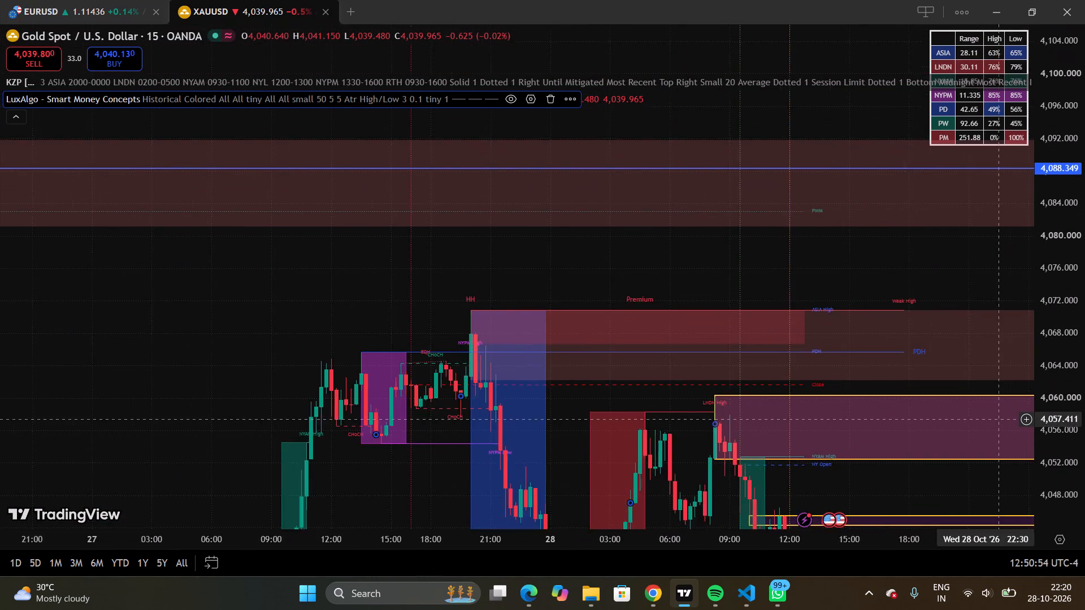
{"action": "left_click_drag", "start_coordinate": [998, 419], "coordinate": [1084, 431]}
{"action": "left_click_drag", "start_coordinate": [996, 287], "coordinate": [549, 313]}
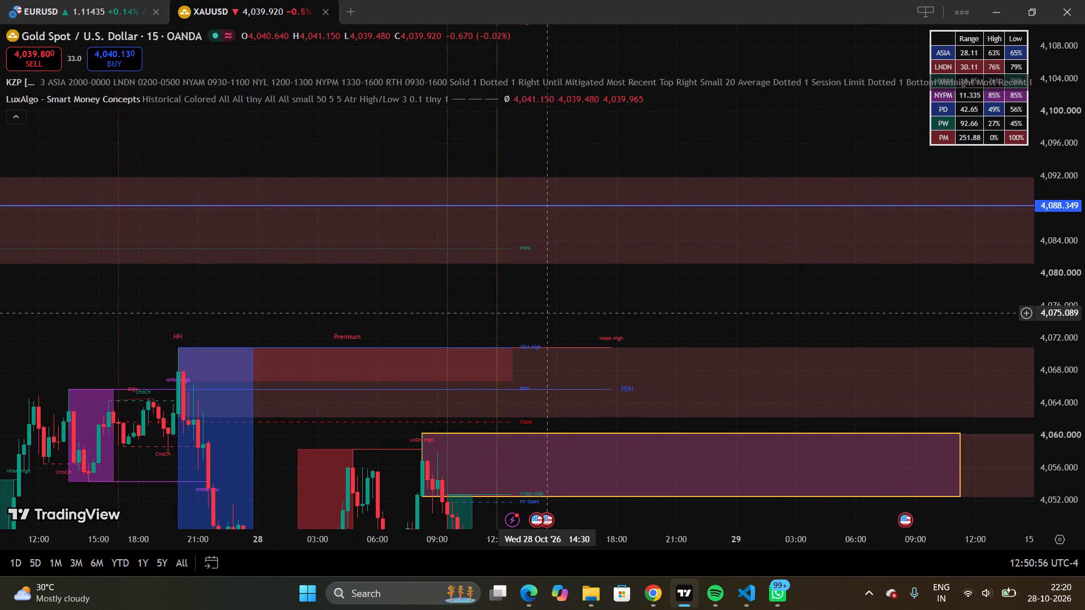
Examine gold's 28 October price action around the killzone boxes, the two purple rectangles and the Equilibrium zone.
{"action": "left_click_drag", "start_coordinate": [716, 368], "coordinate": [669, 146]}
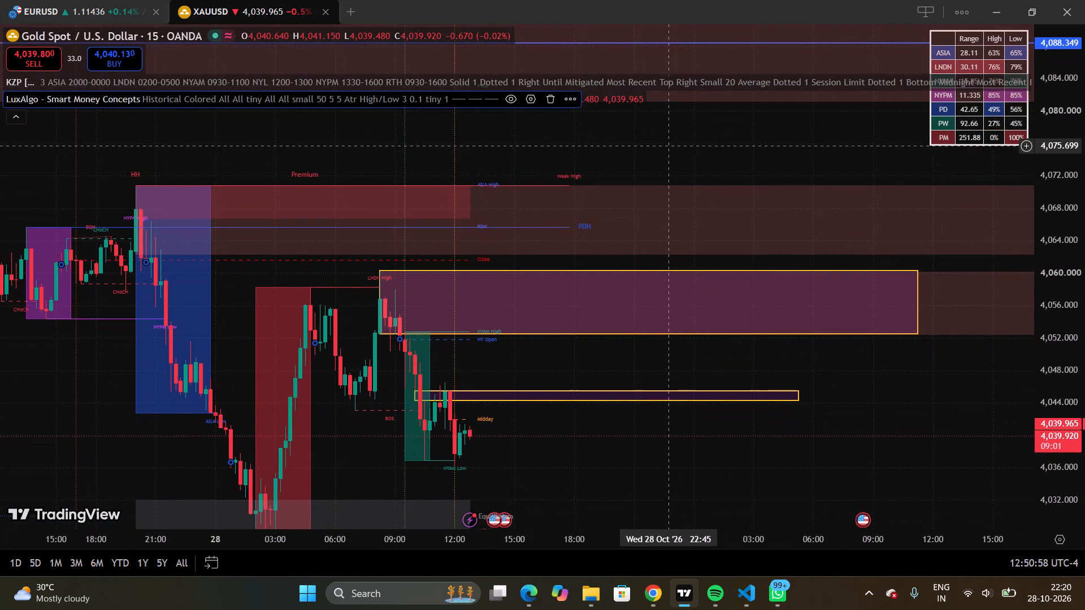
{"action": "left_click_drag", "start_coordinate": [583, 356], "coordinate": [712, 268]}
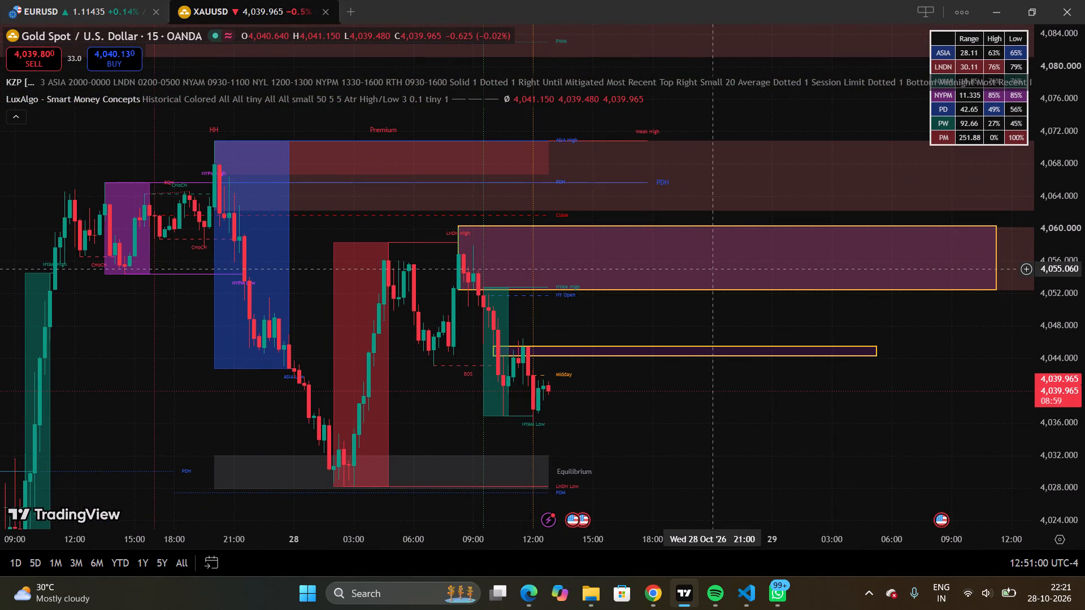
{"action": "left_click_drag", "start_coordinate": [712, 268], "coordinate": [719, 267]}
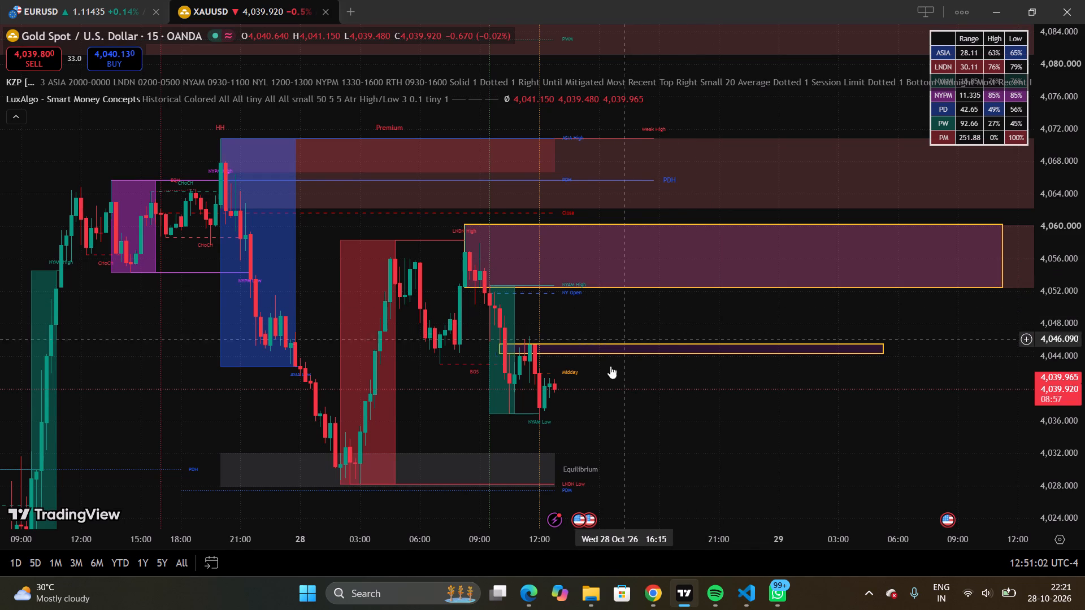
{"action": "left_click_drag", "start_coordinate": [593, 398], "coordinate": [625, 362]}
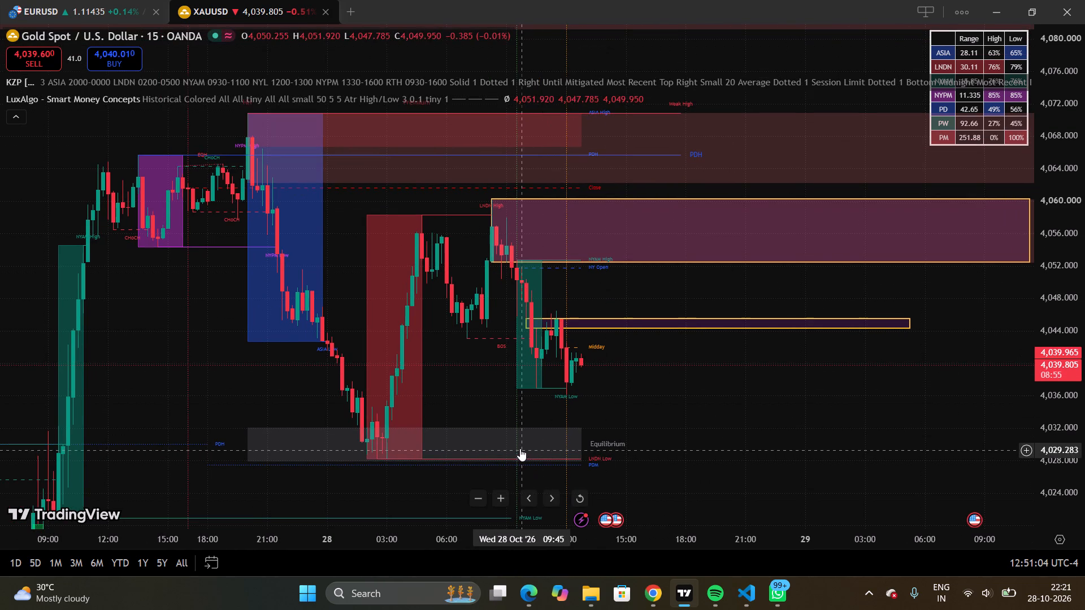
{"action": "right_click", "coordinate": [510, 442]}
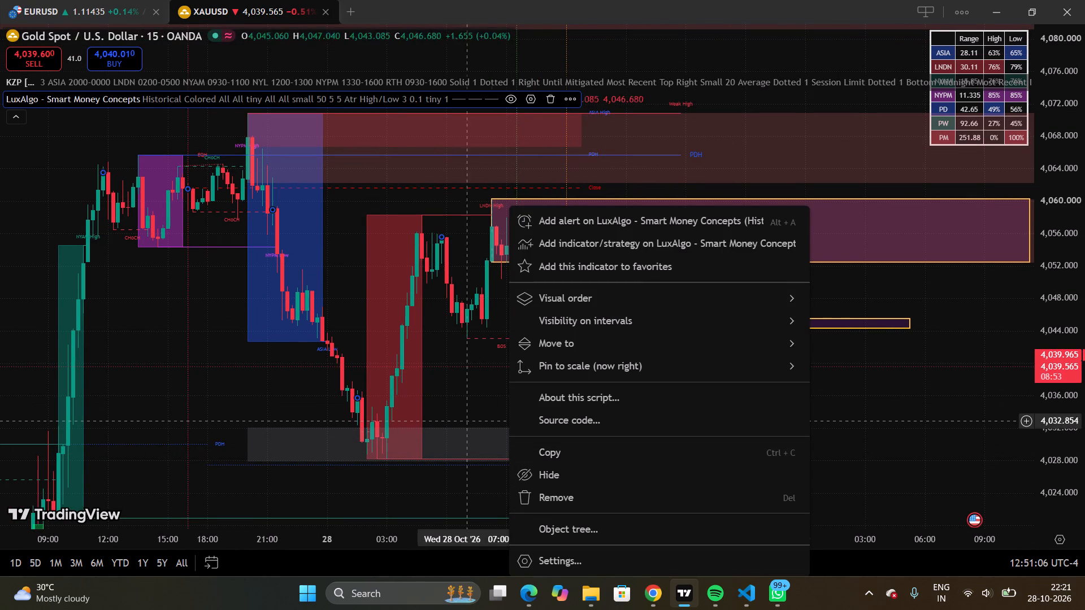
{"action": "left_click", "coordinate": [462, 412]}
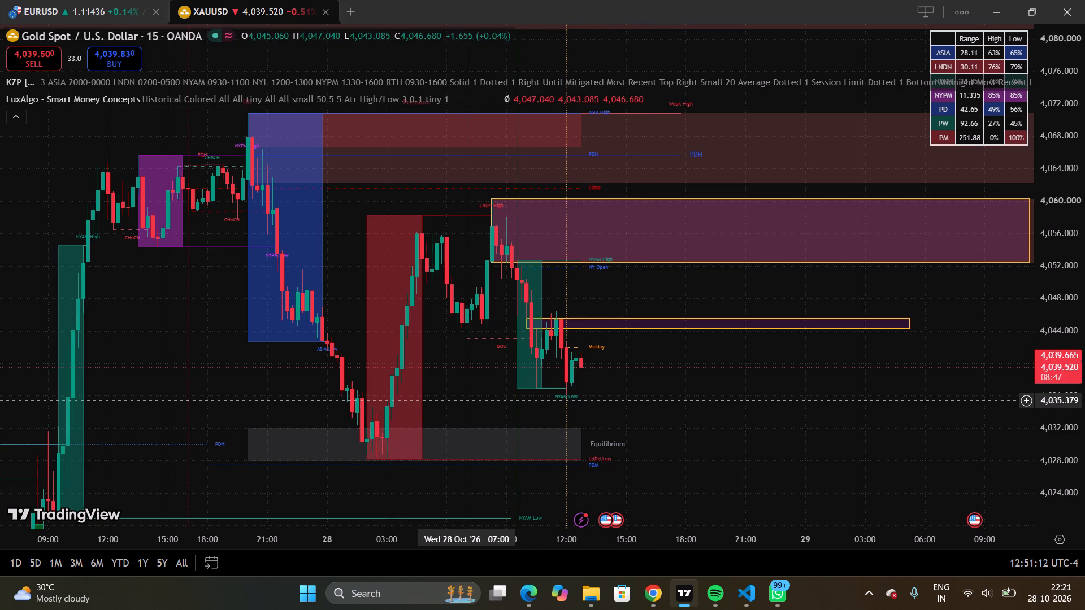
{"action": "left_click_drag", "start_coordinate": [468, 398], "coordinate": [697, 357]}
{"action": "left_click_drag", "start_coordinate": [519, 369], "coordinate": [267, 390]}
{"action": "left_click_drag", "start_coordinate": [505, 406], "coordinate": [366, 444]}
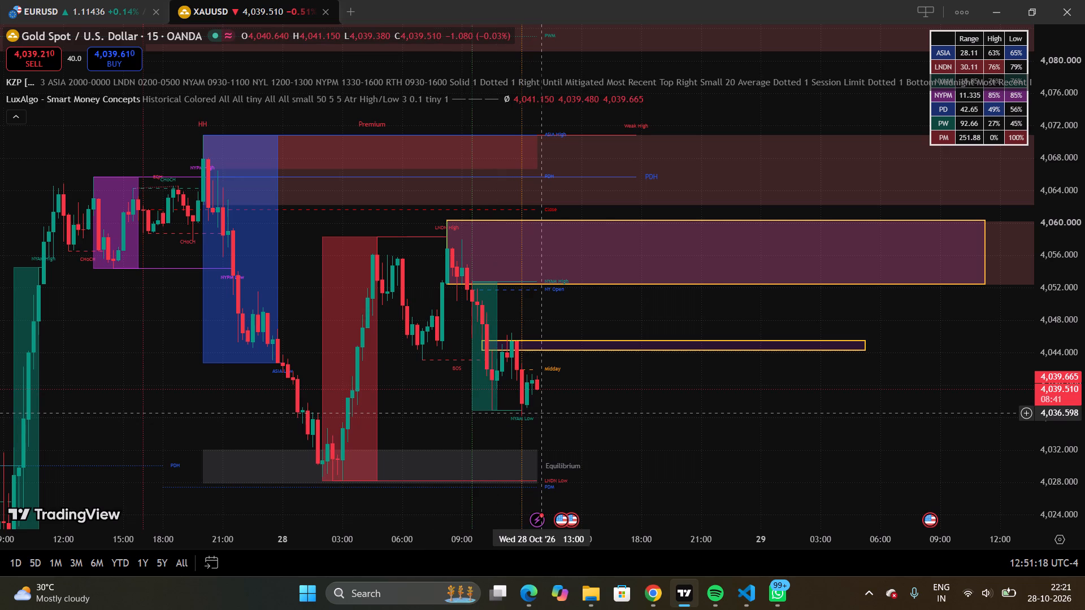